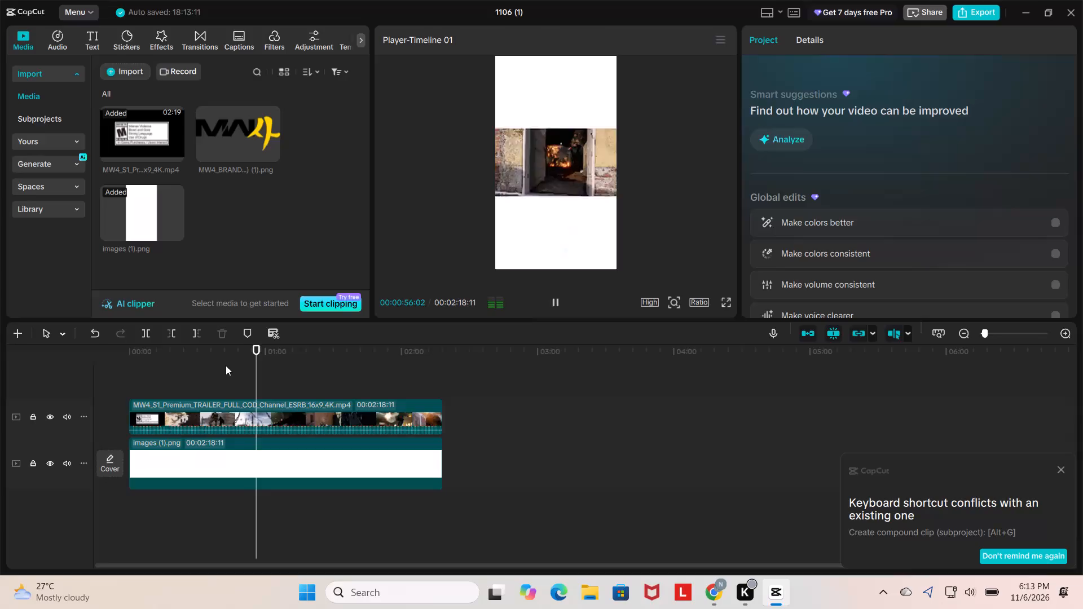
Find the start of the snowy street shot in the MW4 trailer and split the trailer clip at 00:00:50:13.
key("Left")
key("Left")
key("Left")
key("Left")
key("Left")
key("Left")
key("Left")
key("Left")
key("Left")
key("Left")
key("Left")
key("Left")
key("Left")
key("Left")
key("Left")
key("Left")
key("Left")
key("Left")
key("Left")
key("Left")
key("Left")
key("Left")
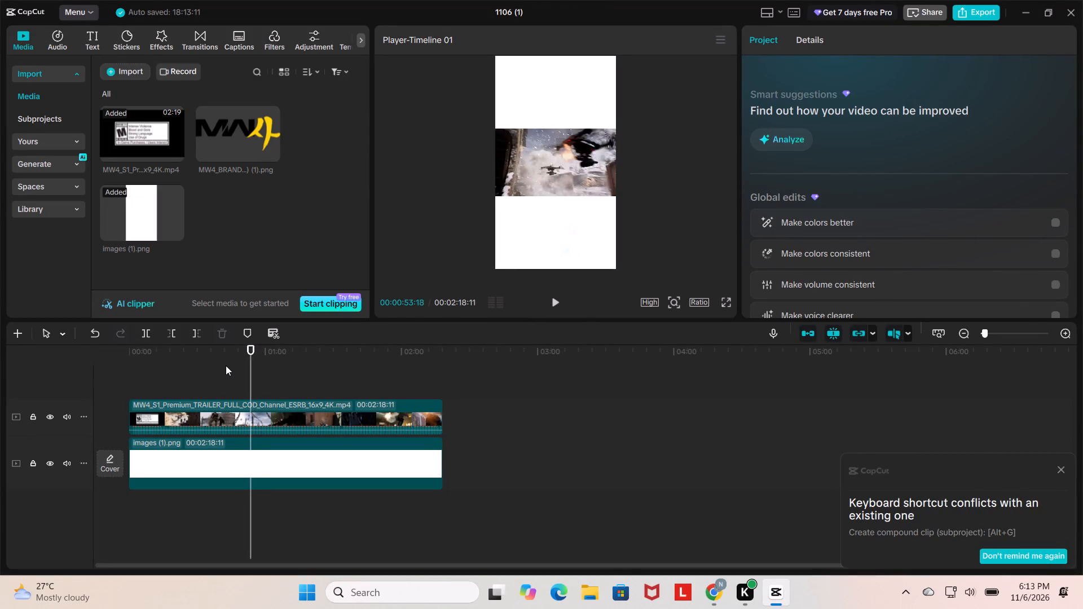
key("Left")
key("Left")
key("Left")
key("Left")
key("Left")
key("Left")
key("Left")
key("Left")
key("Left")
key("Left")
key("Left")
key("Left")
key("Left")
key("Left")
key("Left")
key("Left")
key("Left")
key("Left")
key("Left")
key("Left")
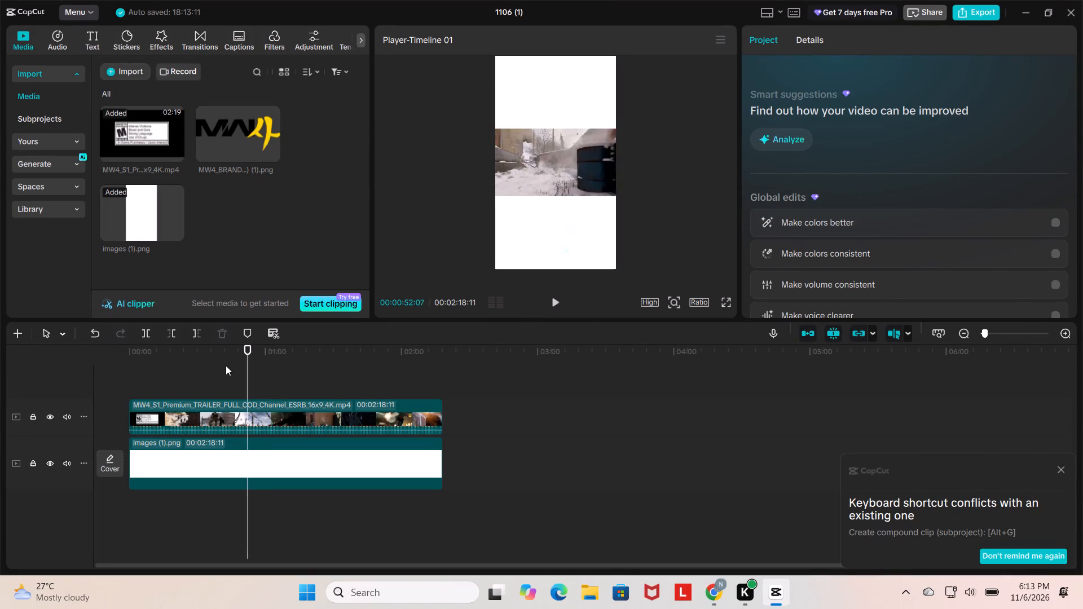
key("Left")
key("Left")
key("Left")
key("Left")
key("Left")
key("Left")
key("Left")
key("Left")
key("Left")
key("Left")
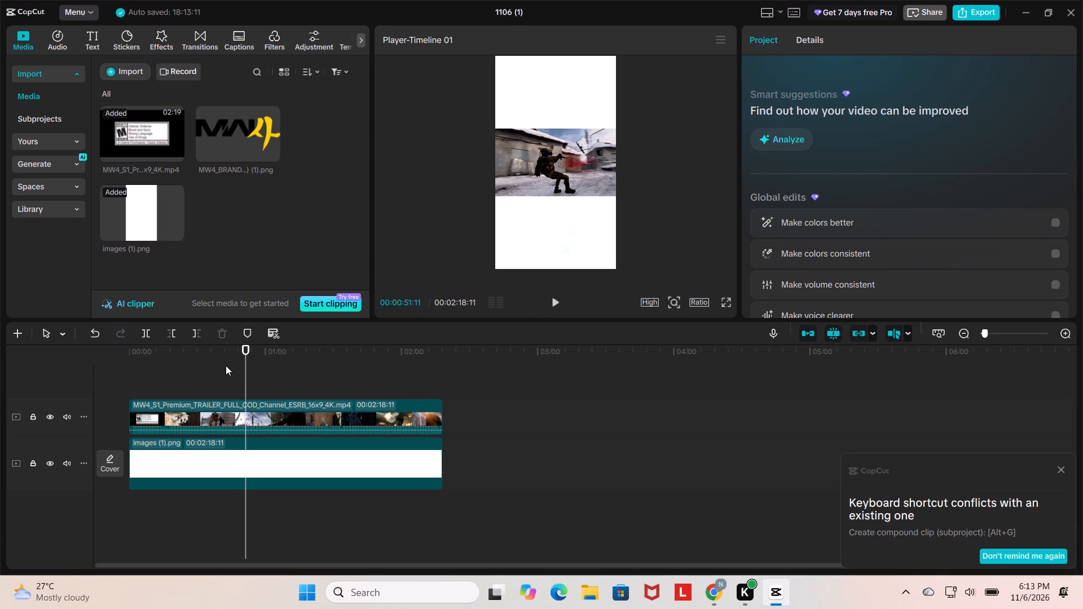
key("Right")
key("Left")
key("Left")
key("Left")
key("Left")
key("Left")
key("Left")
key("Left")
key("Left")
key("Left")
key("Left")
key("Left")
key("Left")
key("Left")
key("Left")
key("Left")
key("Left")
key("Left")
key("Left")
key("Left")
key("Left")
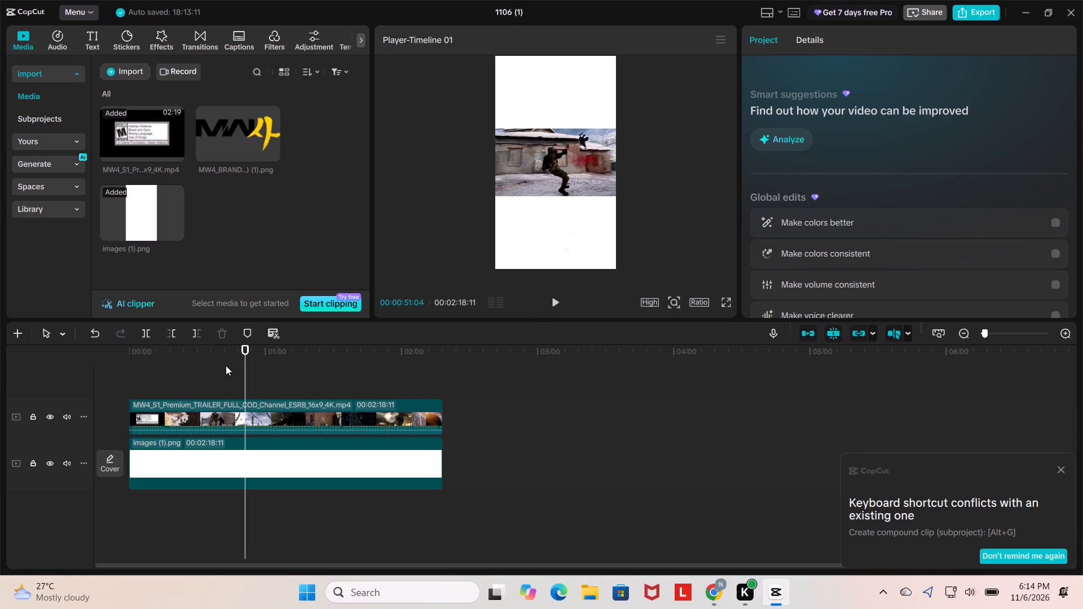
key("space")
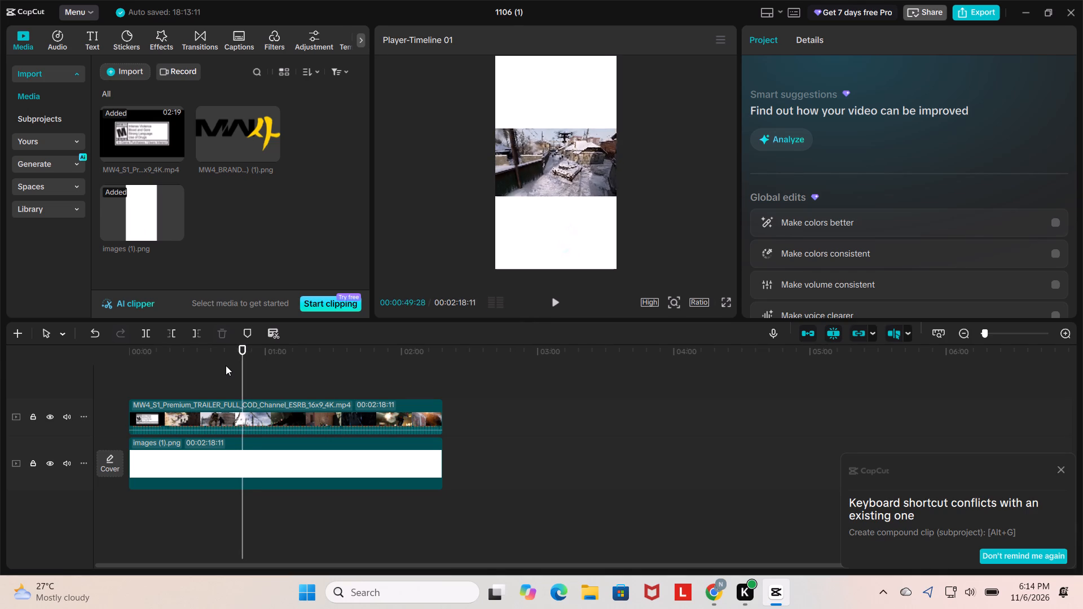
key("space")
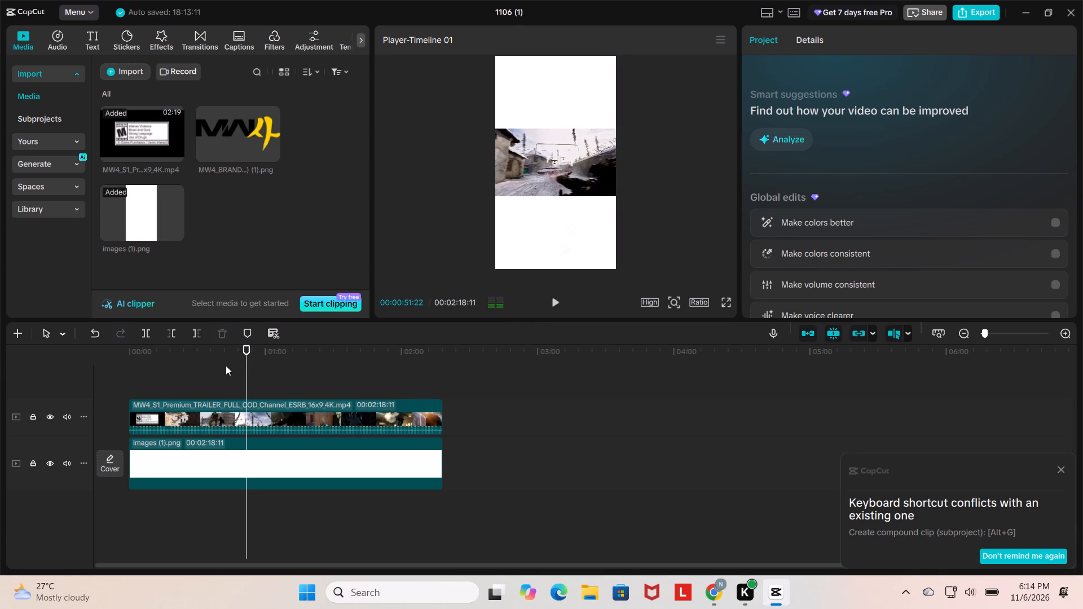
key("Left")
key("Left")
key("Left")
key("Left")
key("Left")
key("Left")
key("Left")
key("Left")
key("Left")
key("Left")
key("Left")
key("Left")
key("Left")
key("Left")
key("Left")
key("Left")
key("Left")
key("Left")
key("Left")
key("Left")
key("Left")
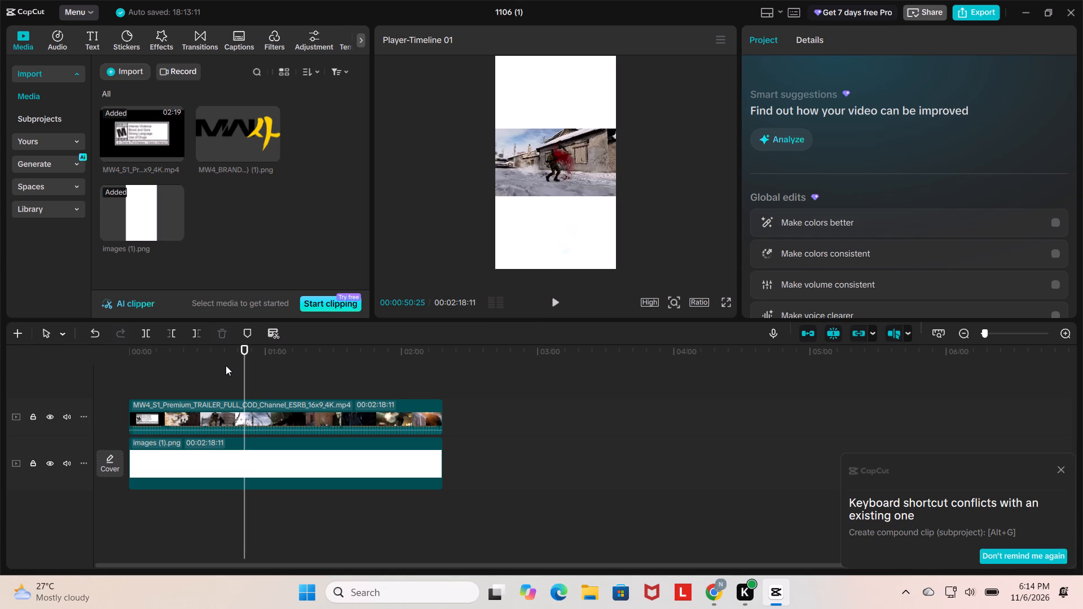
key("space")
key("Left")
key("Left")
key("Left")
key("Left")
key("Left")
key("Left")
key("Left")
key("Left")
key("Left")
key("Left")
key("Left")
key("Left")
key("Left")
key("Left")
key("Left")
key("Left")
key("Left")
key("Left")
key("Left")
key("Left")
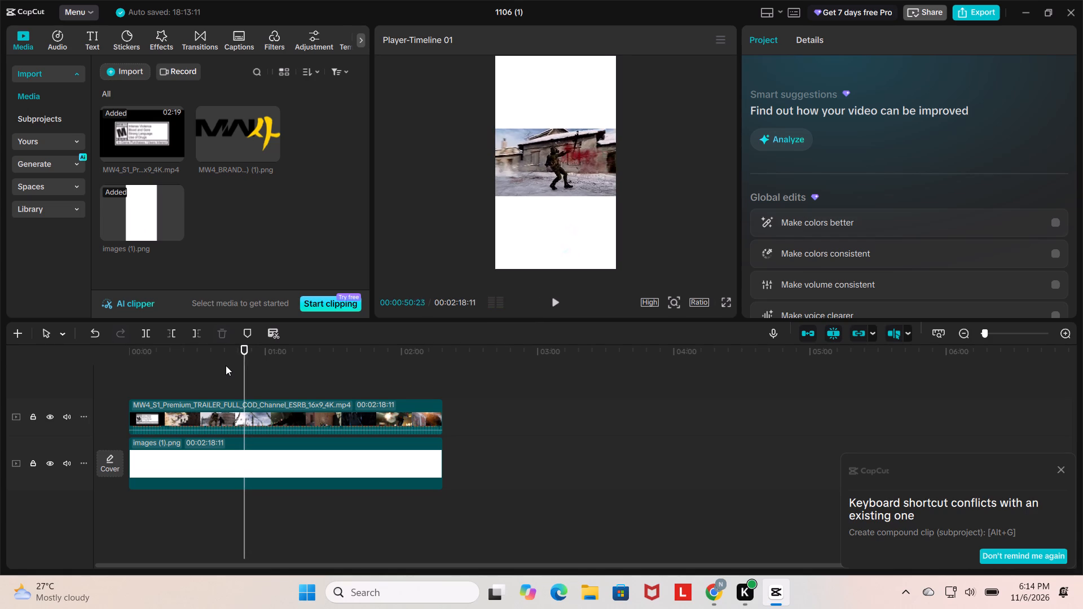
key("Left")
key("Left")
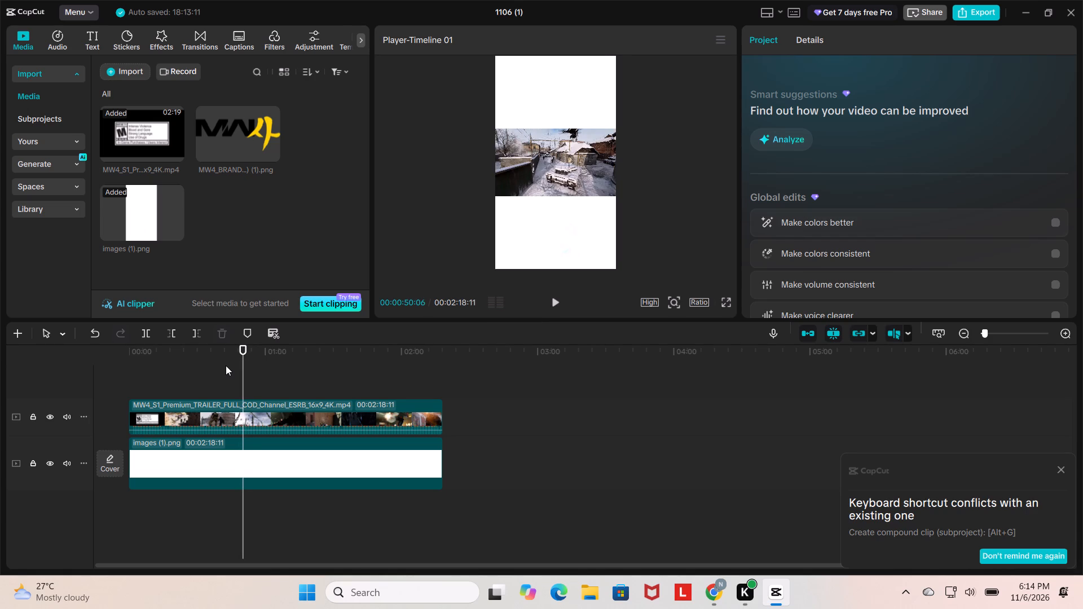
key("Right")
key("space")
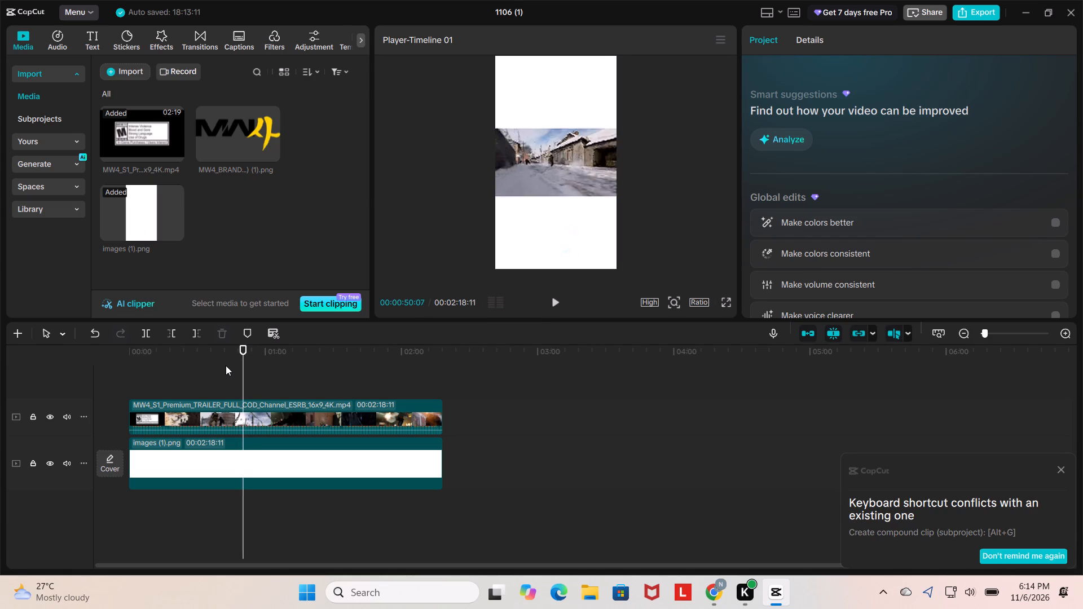
key("space")
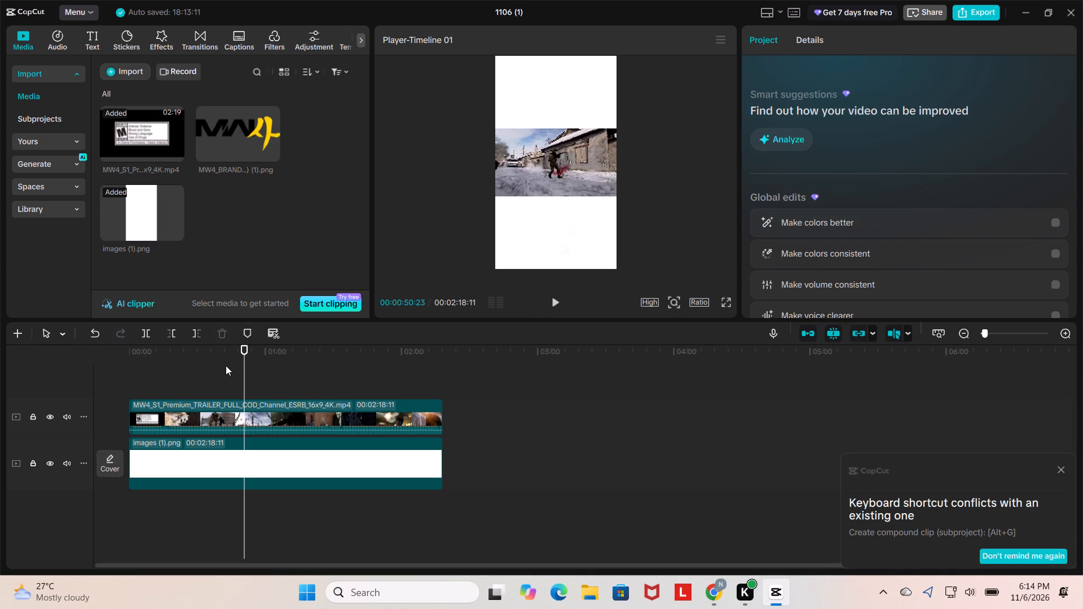
key("space")
key("space")
key("Left")
key("Left")
key("Left")
key("Left")
key("Left")
key("Left")
key("Left")
key("Left")
key("Left")
key("Left")
key("Left")
key("Left")
key("Left")
key("Left")
key("Left")
key("Left")
key("Left")
key("Left")
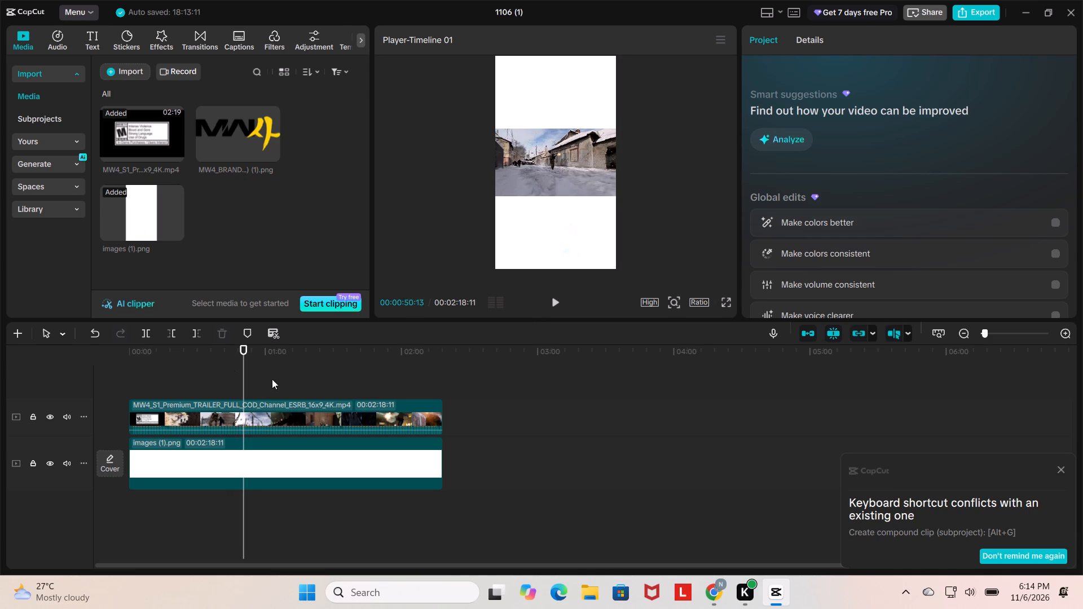
left_click(257, 412)
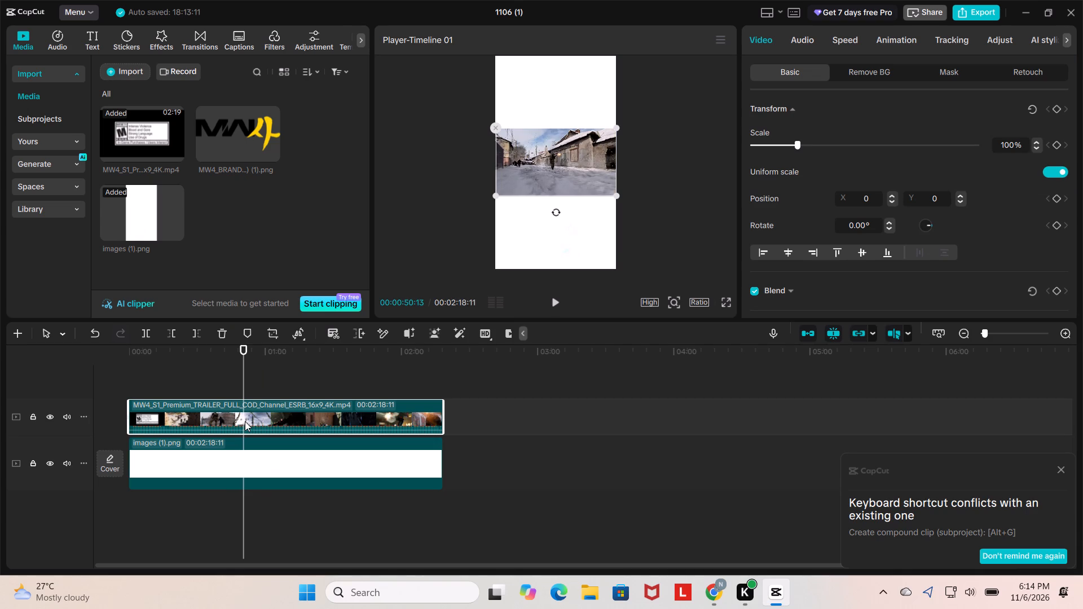
key("ctrl+b")
Preview the footage after the cut, and delete the trailer segment that precedes it.
key("space")
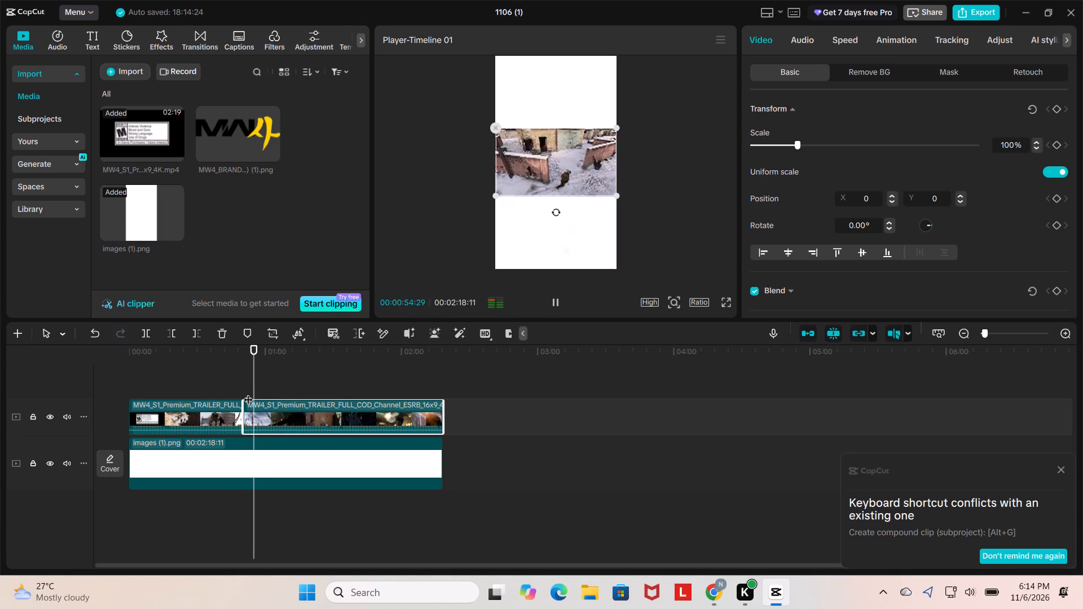
left_click_drag(257, 382, 244, 387)
key("space")
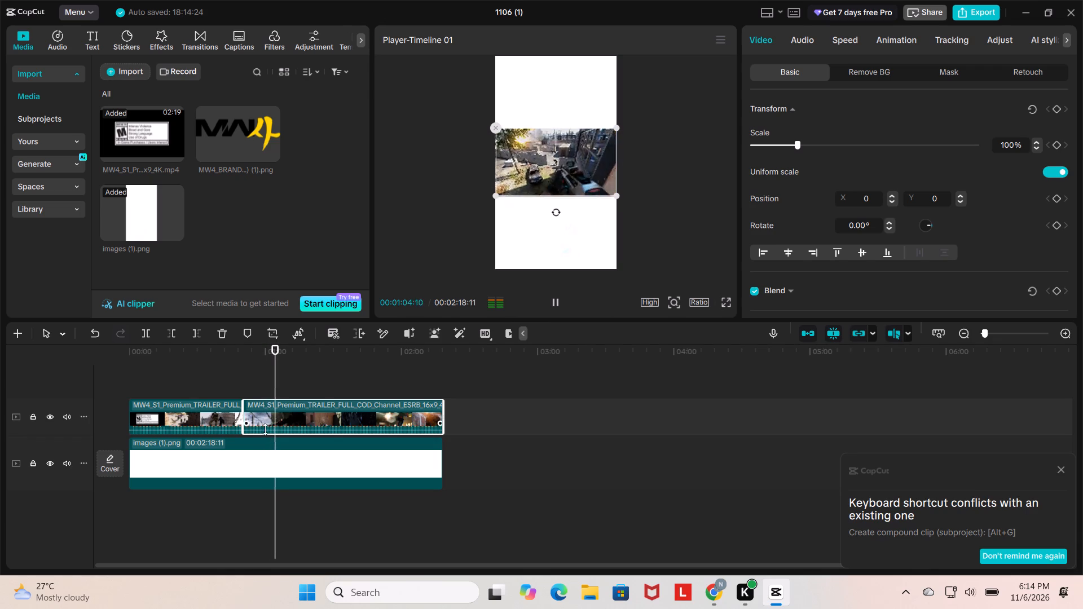
left_click(195, 418)
key("BackSpace")
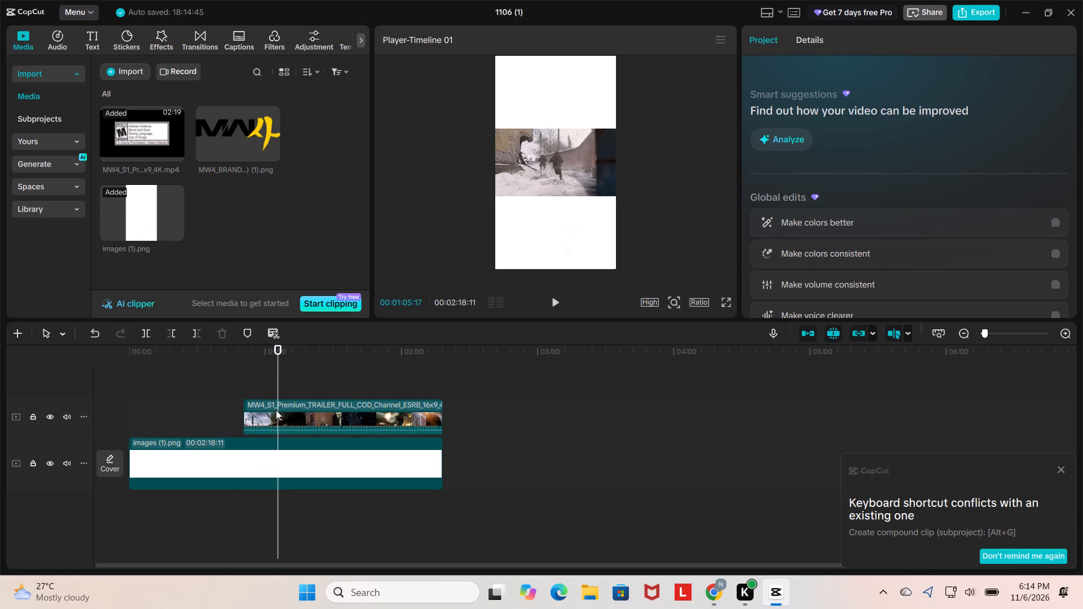
Move the remaining trailer clip to the start of the timeline, aligned with the beginning of the white background image.
left_click_drag(275, 410, 160, 414)
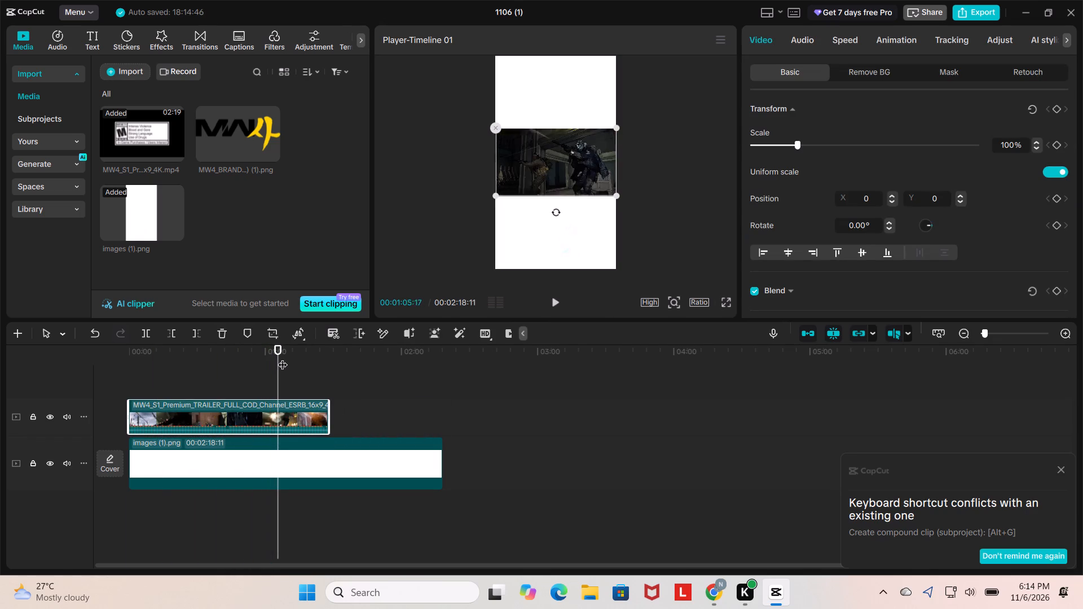
Play the trimmed trailer from the beginning through the DMZ title to look for a suitable ending.
left_click_drag(283, 358, 105, 366)
key("space")
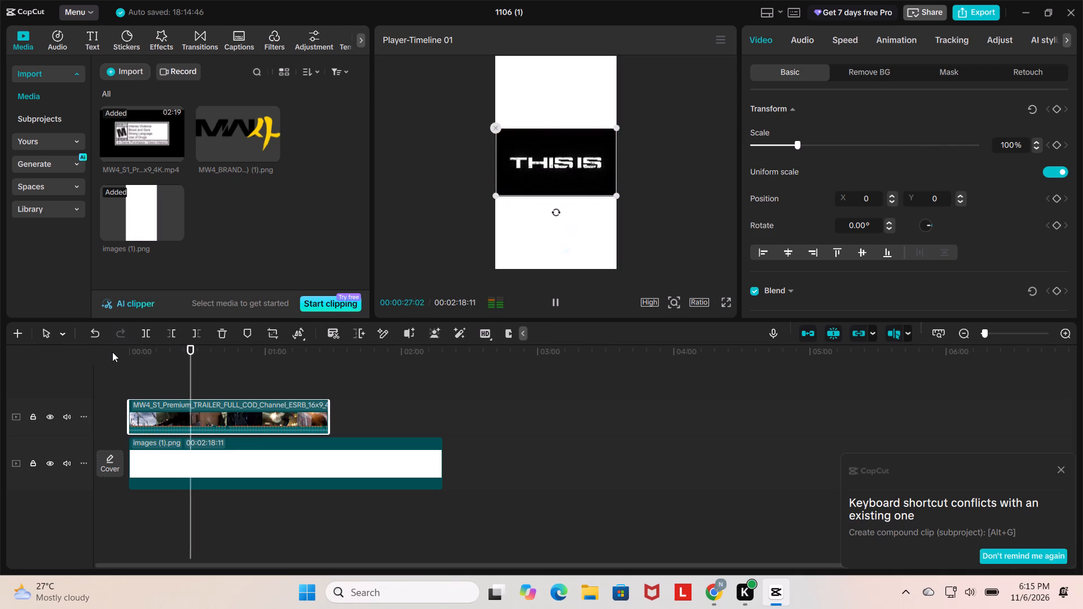
key("space")
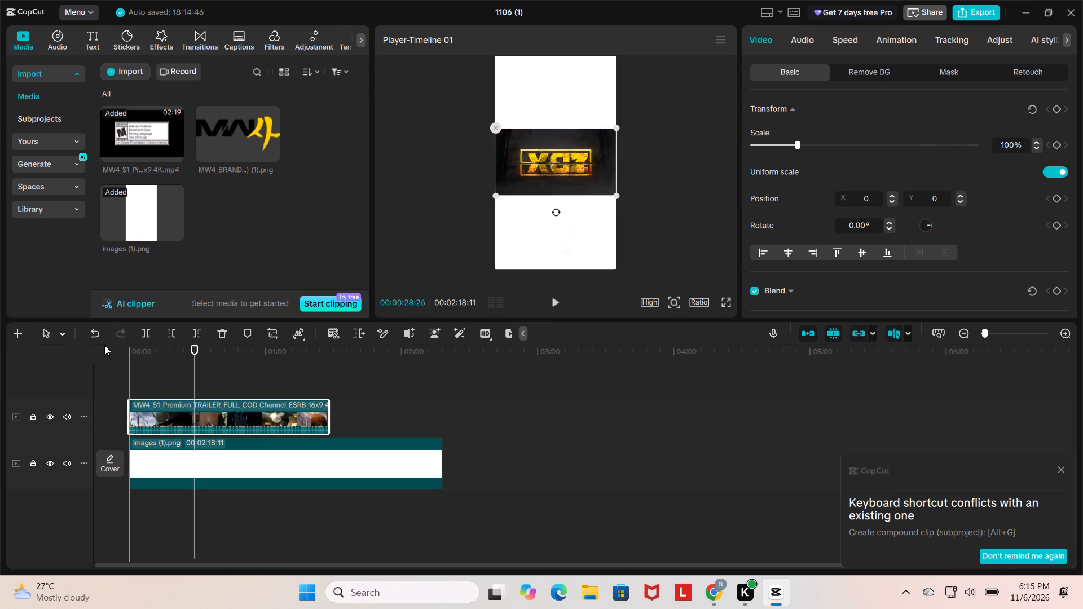
key("space")
key("space")
key("Left")
key("Left")
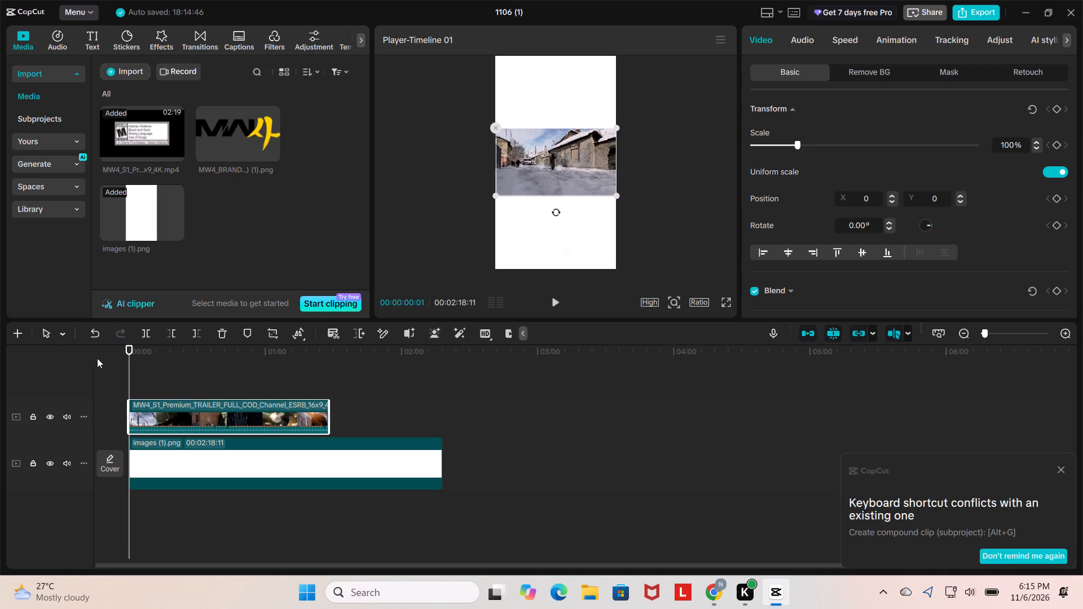
Examine the DMZ title and the transition after it frame by frame to choose where the trailer clip should end.
left_click_drag(132, 364, 189, 368)
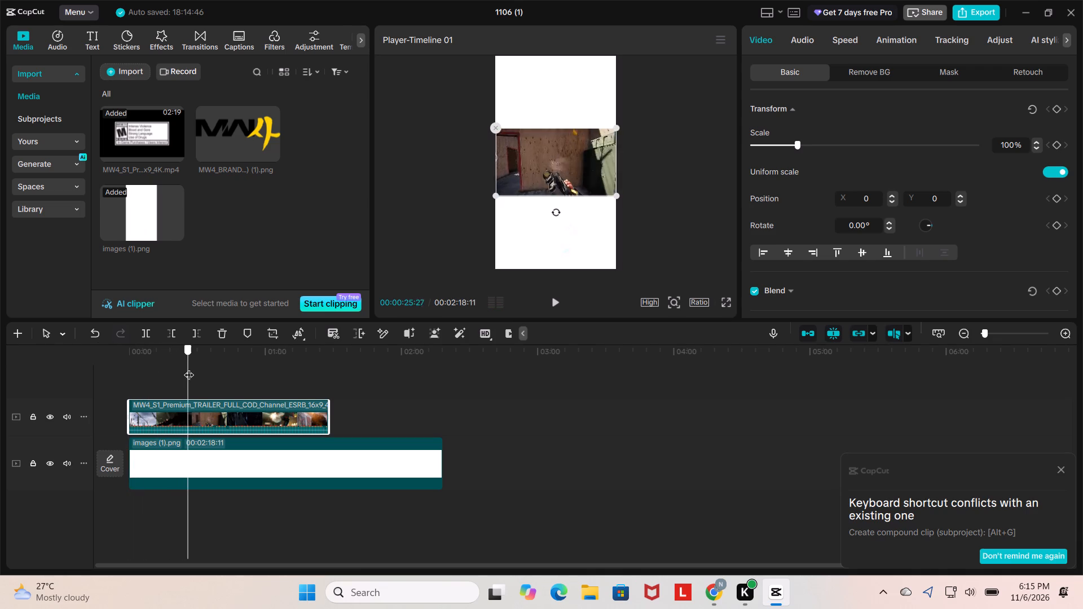
left_click_drag(189, 368, 209, 370)
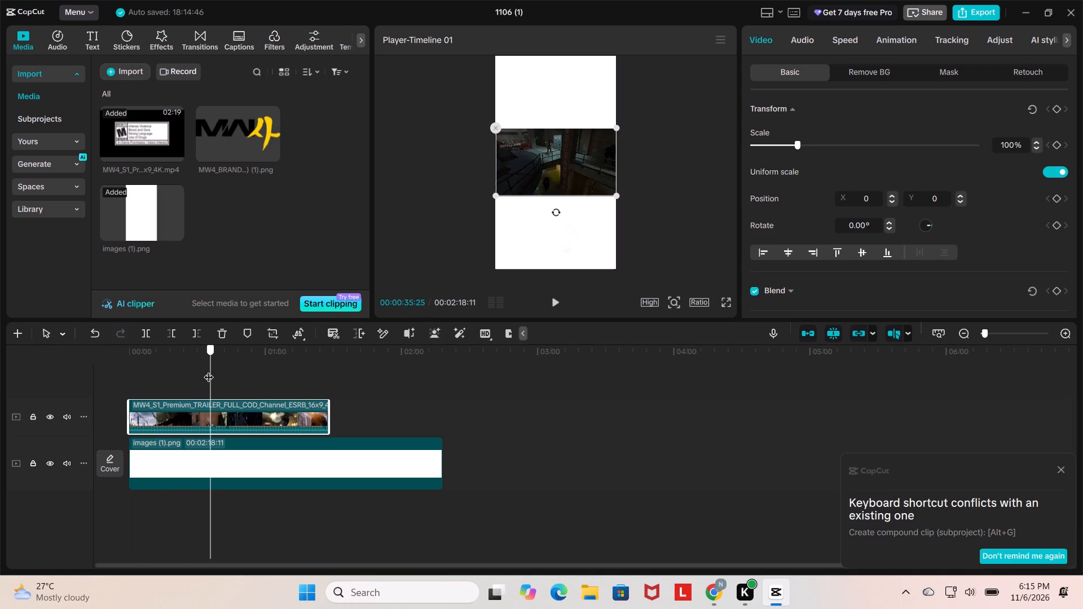
left_click_drag(209, 370, 202, 375)
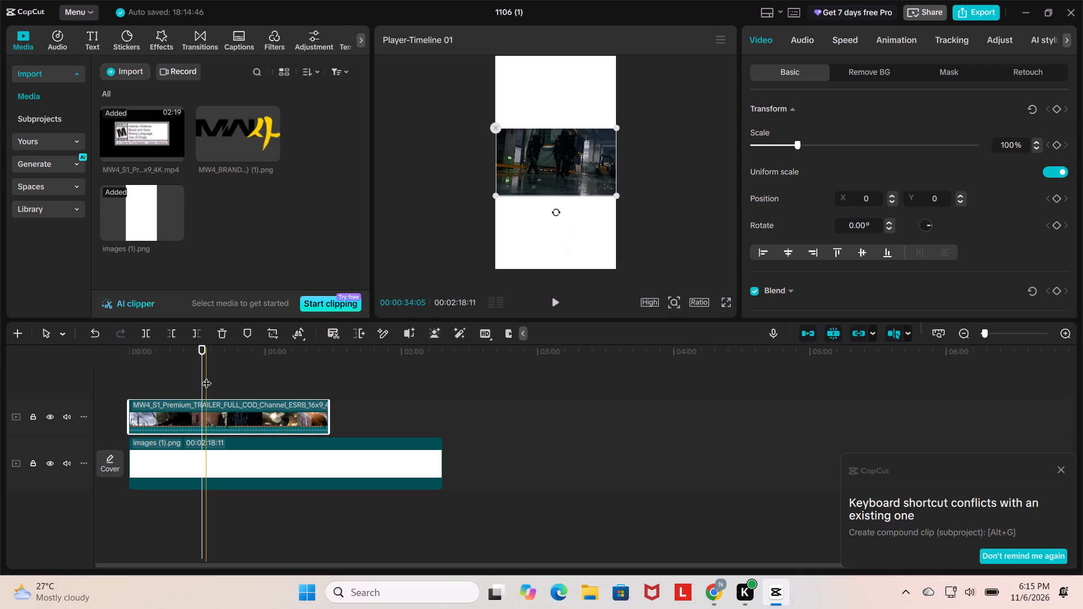
key("Left")
key("Left")
key("Left")
key("Left")
key("Left")
key("Left")
key("Left")
key("Left")
key("Left")
key("Left")
key("Left")
key("Left")
key("Left")
key("Left")
key("Left")
key("Left")
key("Left")
key("Left")
key("Left")
key("Left")
key("Left")
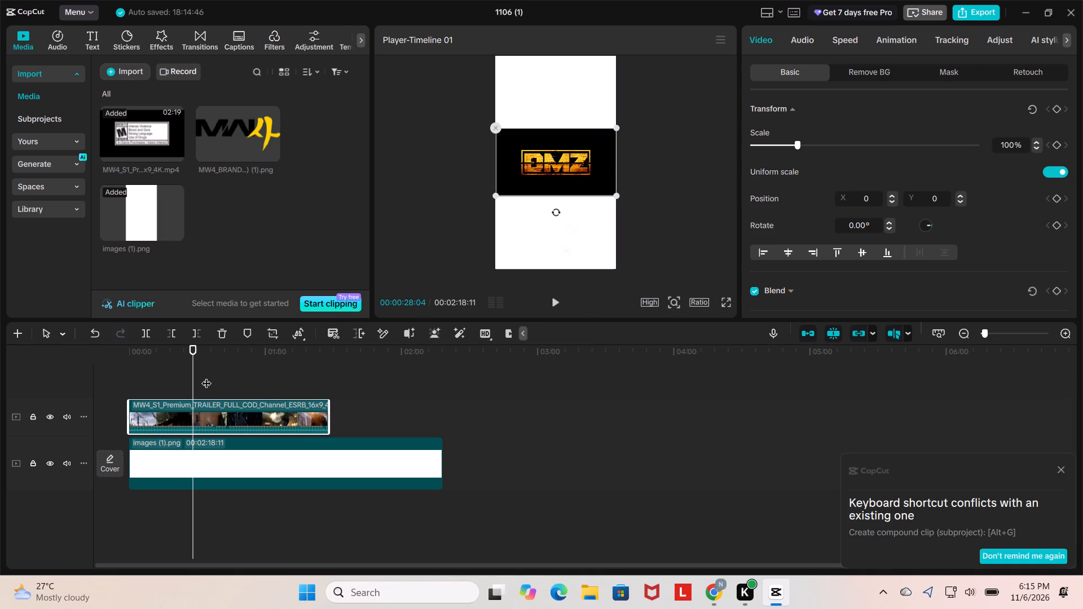
key("Right")
key("Right")
key("Right")
key("Right")
key("Right")
key("Right")
key("Right")
key("Right")
key("Right")
key("Right")
key("Right")
key("Right")
key("Right")
key("Right")
key("Right")
key("Right")
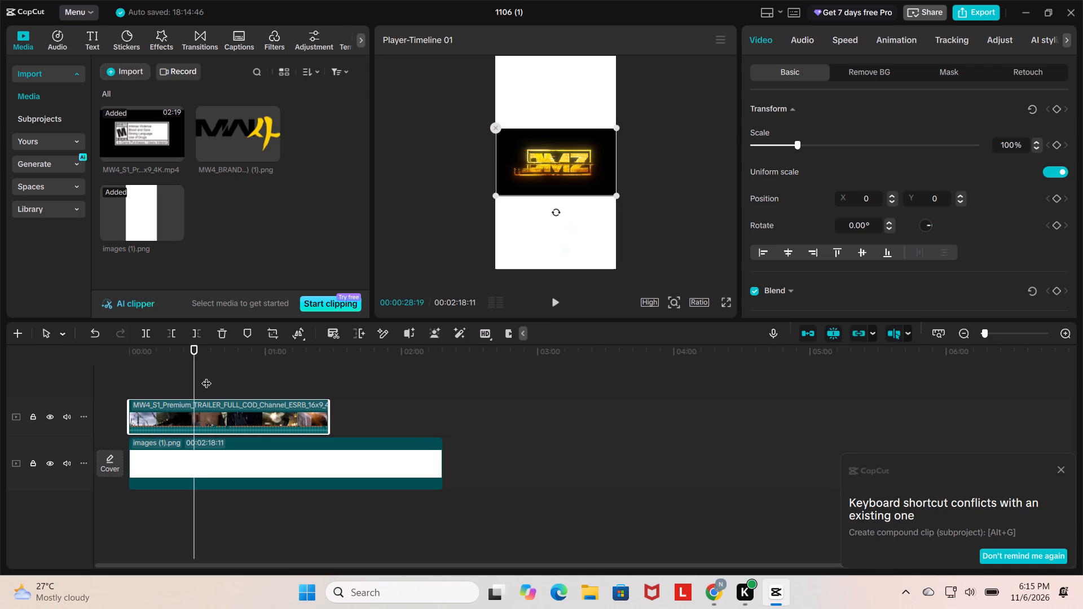
key("Right")
key("Right")
key("Right")
key("Right")
key("Right")
key("Right")
key("Right")
key("Right")
key("Right")
key("Right")
key("Right")
key("Right")
key("Right")
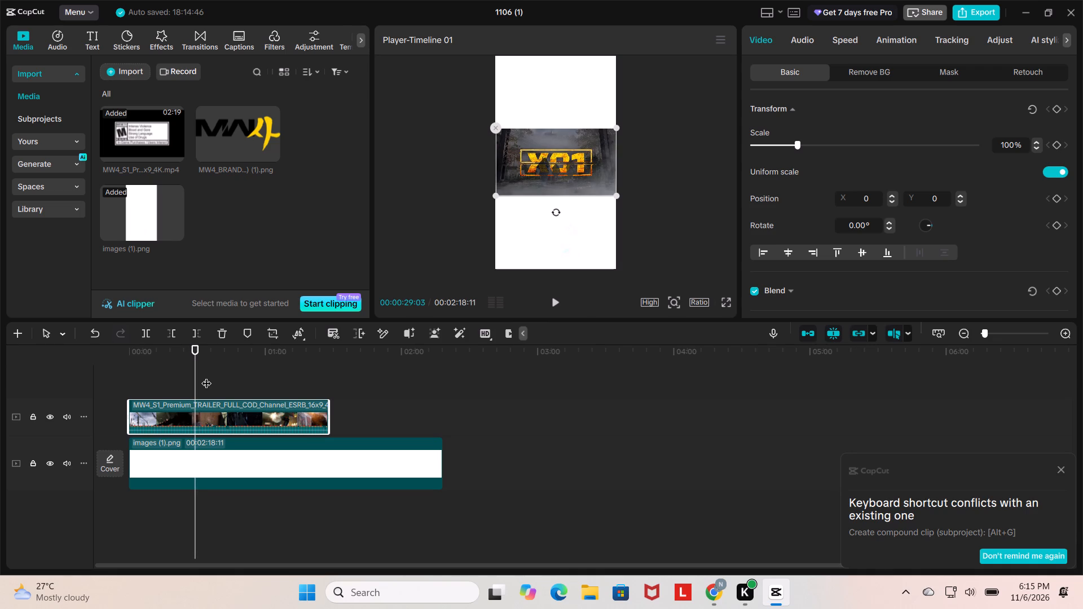
key("Left")
key("Left")
key("Left")
key("Left")
key("Left")
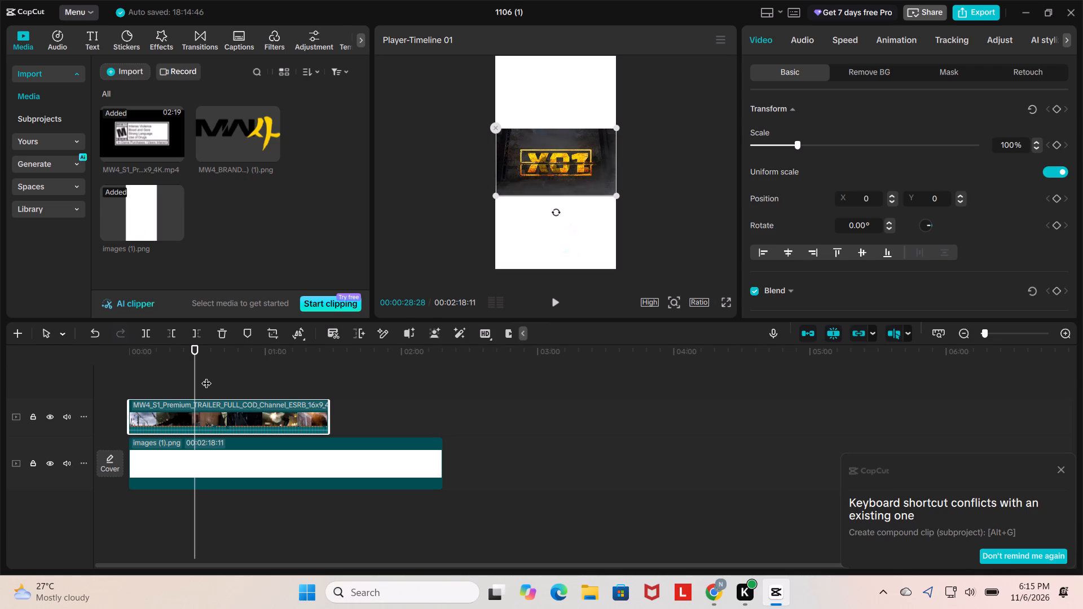
key("Left")
key("Left")
key("Left")
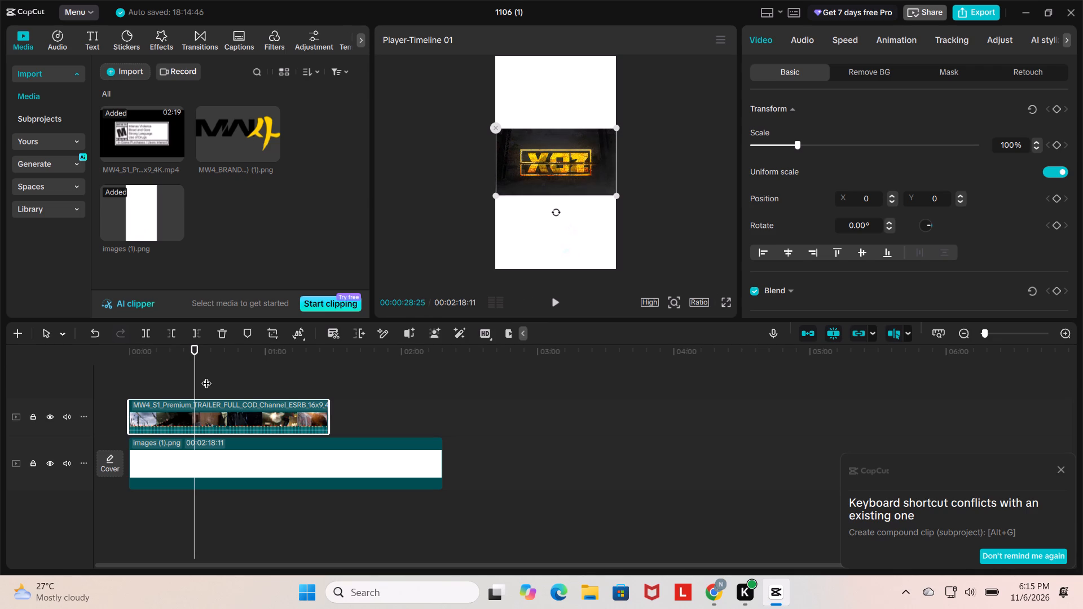
key("Left")
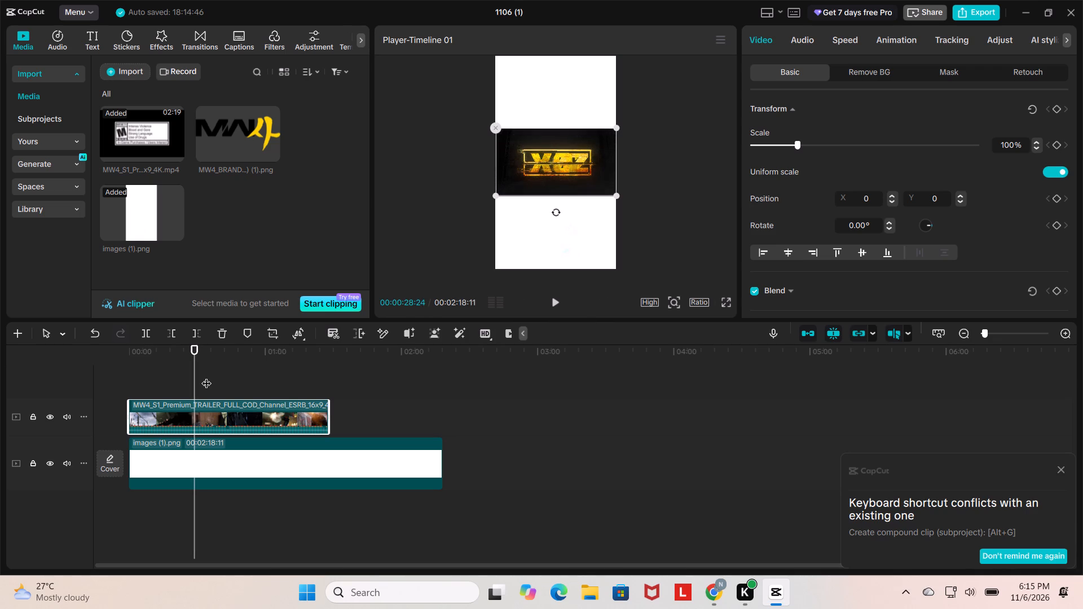
key("Right")
key("Right")
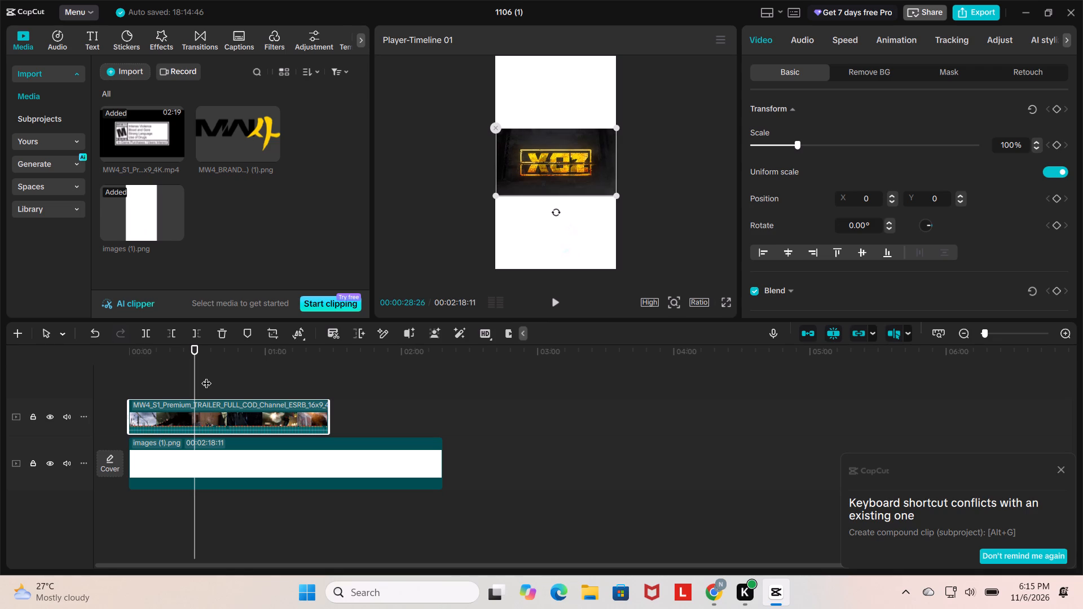
key("Right")
key("Right")
key("Right")
key("Right")
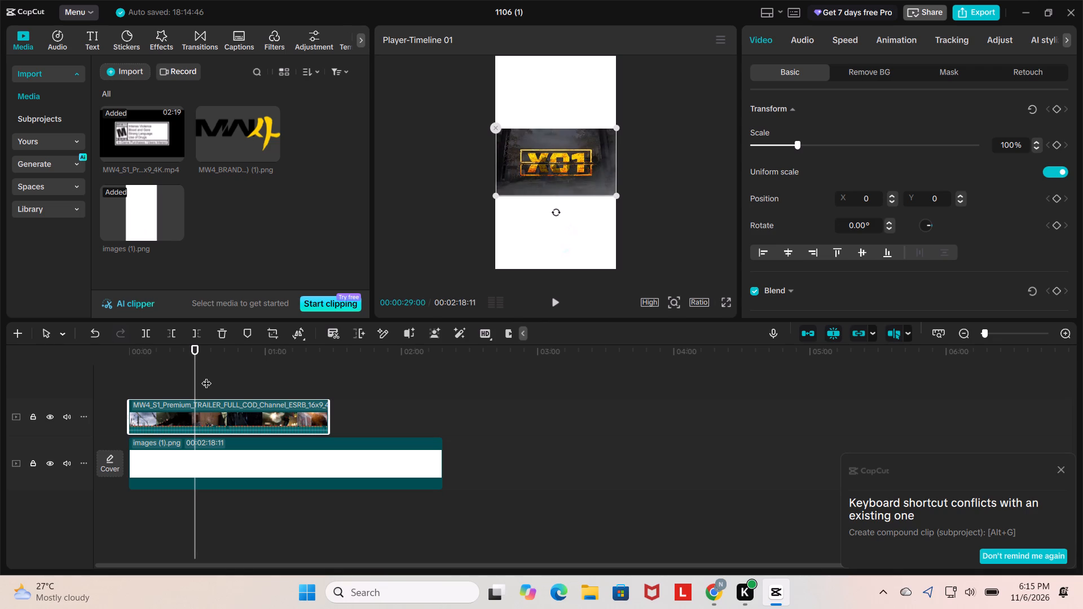
key("Right")
key("Right")
key("Right")
key("Right")
key("Right")
key("Right")
key("Right")
key("Right")
key("Right")
key("Right")
key("Right")
key("Right")
key("Right")
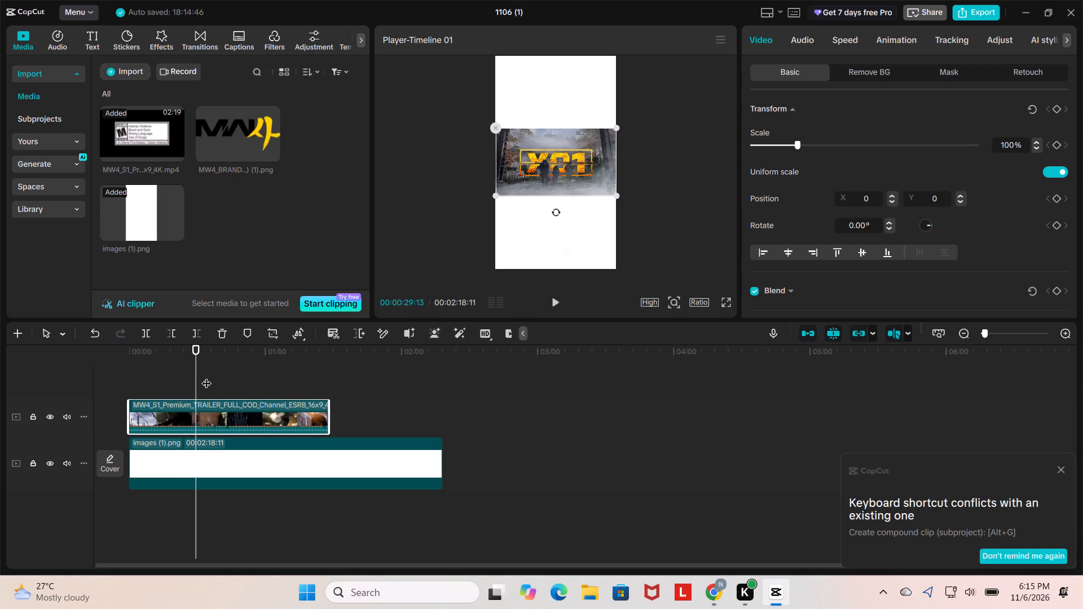
Split the trailer clip at 00:00:29:03, during the transition after the DMZ title, and delete the segment that follows.
key("Left")
key("Left")
key("Left")
key("Left")
key("Left")
key("Left")
key("Left")
key("Left")
key("Left")
key("Left")
key("Left")
key("Left")
key("Left")
key("Left")
key("Left")
key("Left")
key("Left")
key("Left")
key("Left")
key("Left")
key("Left")
key("Left")
key("Left")
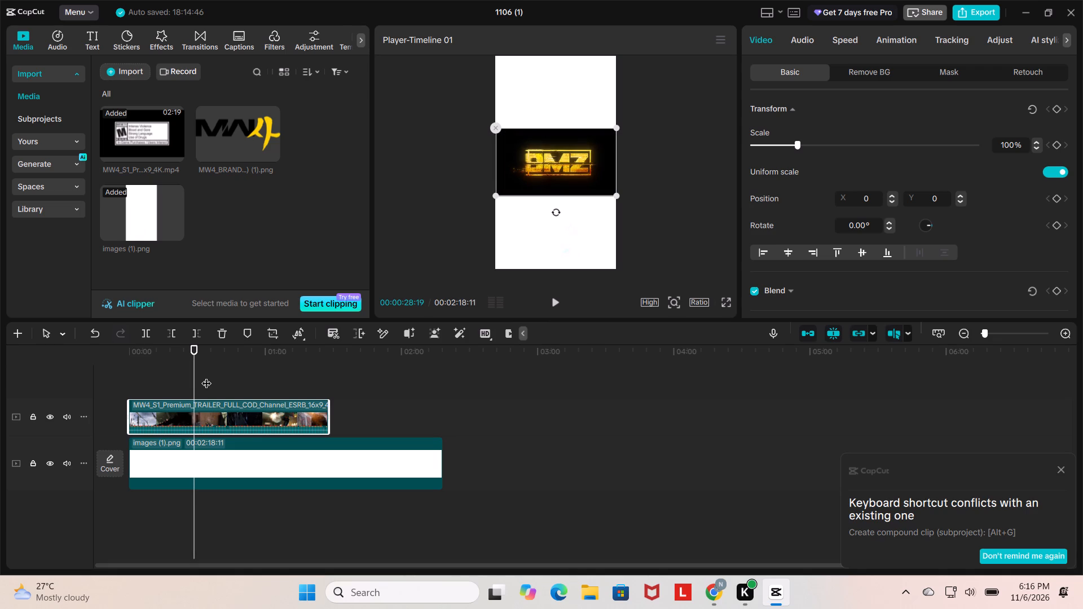
key("Right")
key("Right")
key("Right")
key("Right")
key("Right")
key("Right")
key("Right")
key("Right")
key("Right")
key("Right")
key("Right")
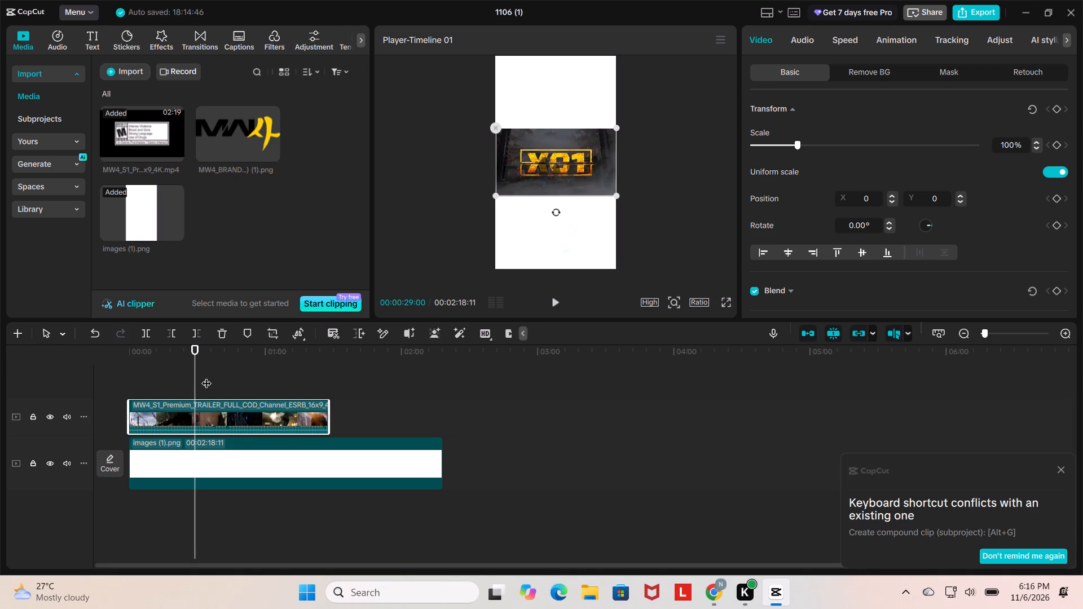
key("Right")
key("Right")
key("Right")
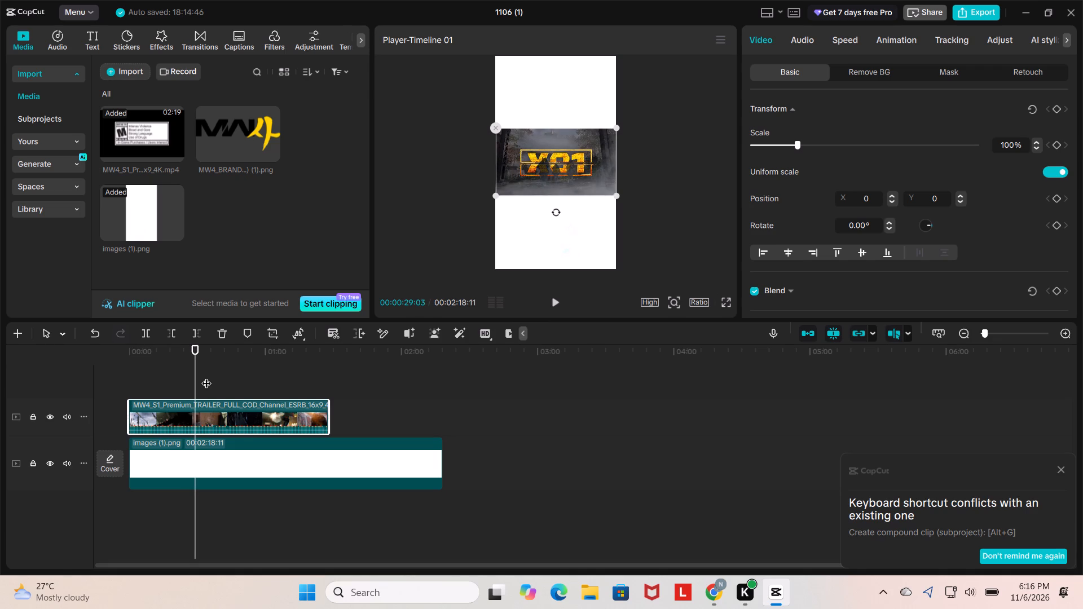
key("ctrl+b")
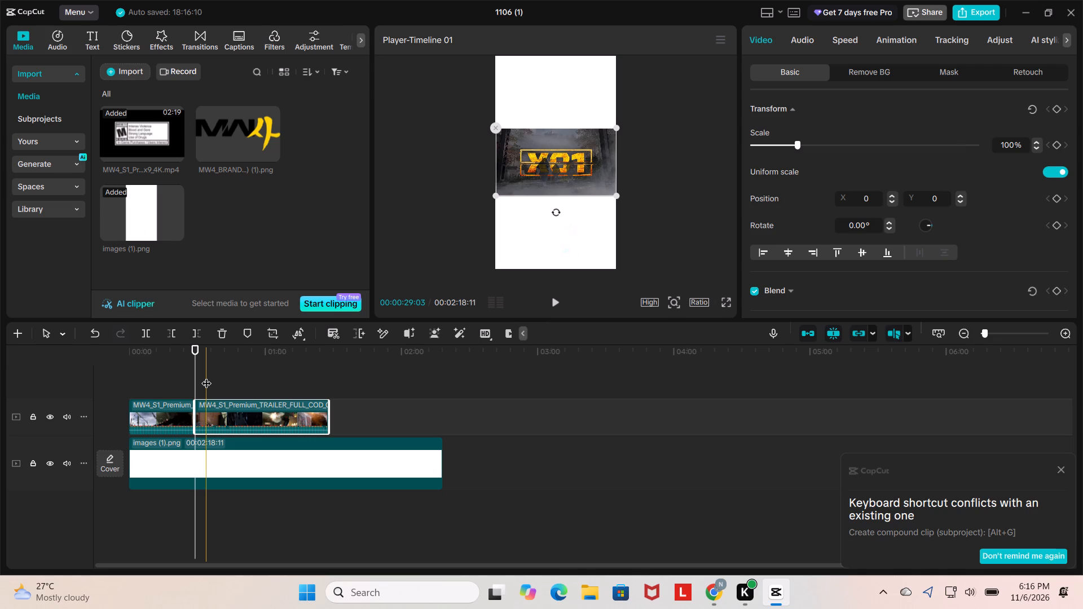
key("BackSpace")
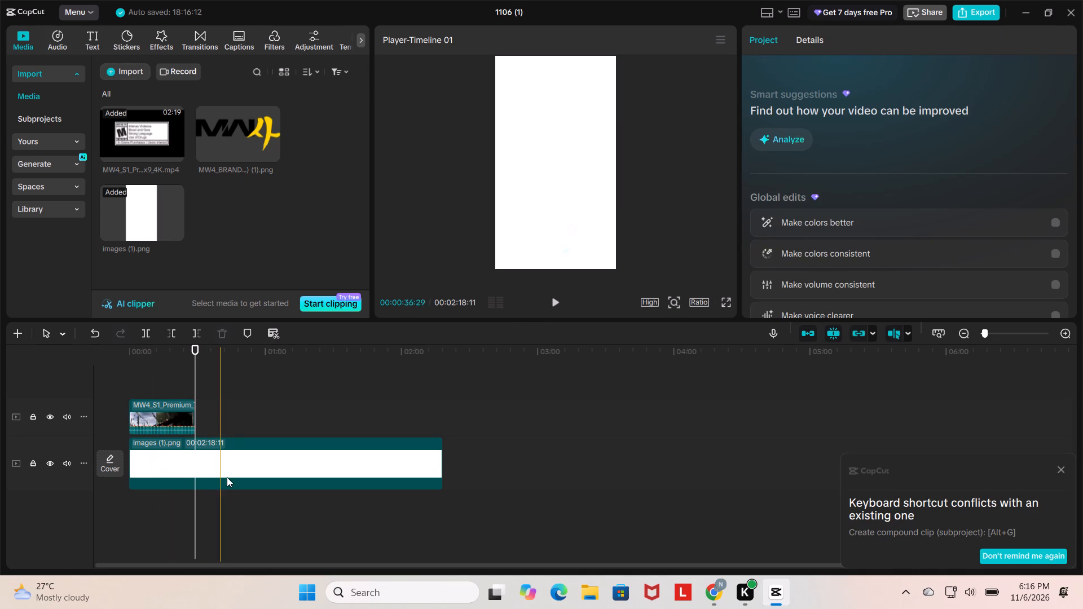
Split the white background image at 00:00:29:03, level with the trailer's end, and delete the remainder.
left_click(197, 469)
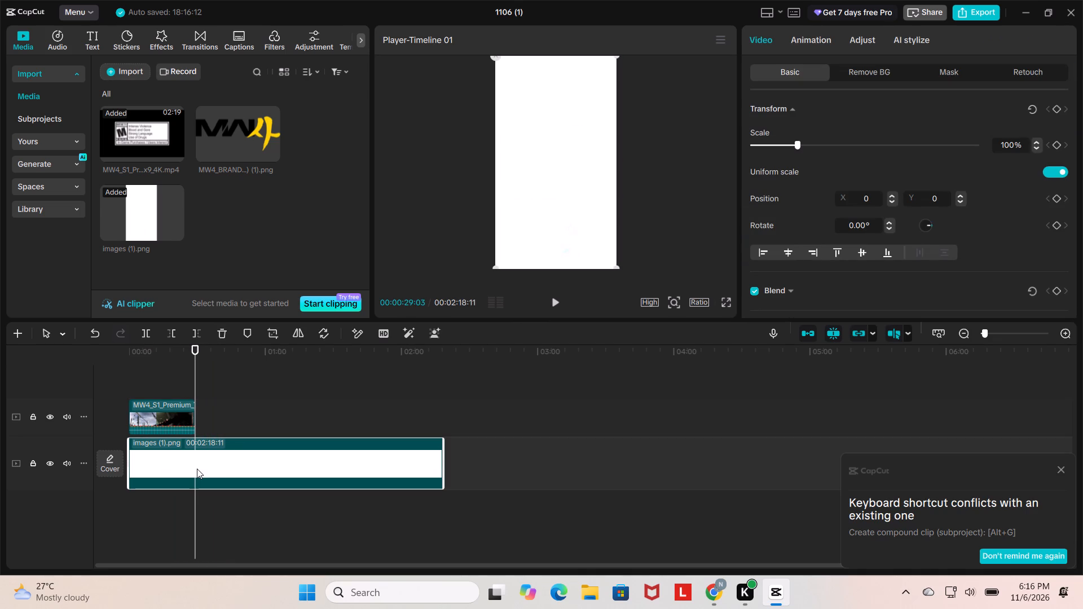
key("ctrl+b")
key("BackSpace")
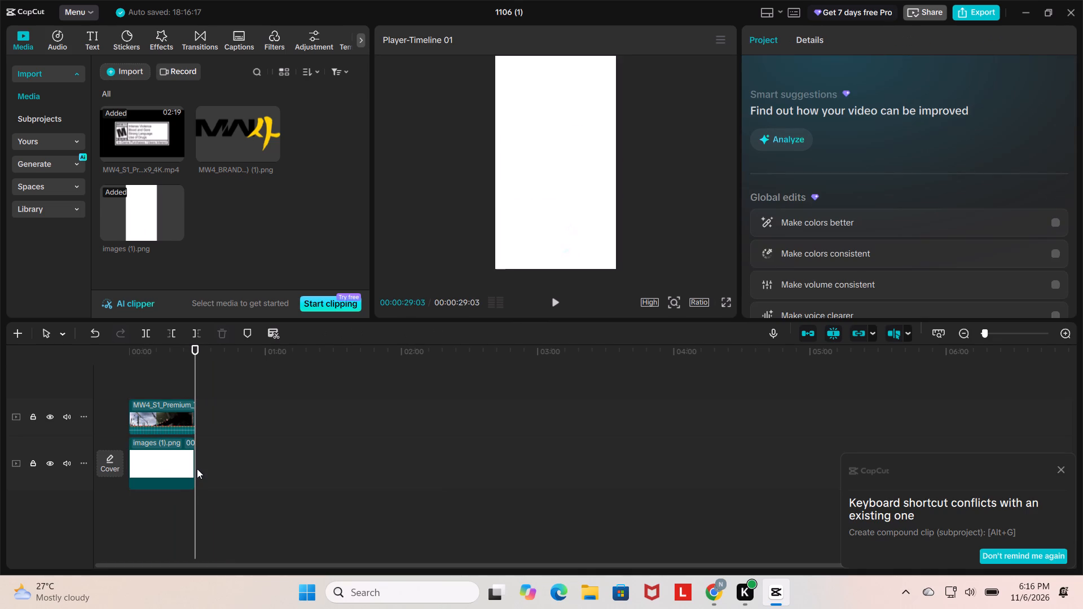
Add the MW4 branding logo image on a new track above the trailer, starting at 00:00:00:00, and extend it to 00:00:29:10.
scroll(193, 382, "up", 10)
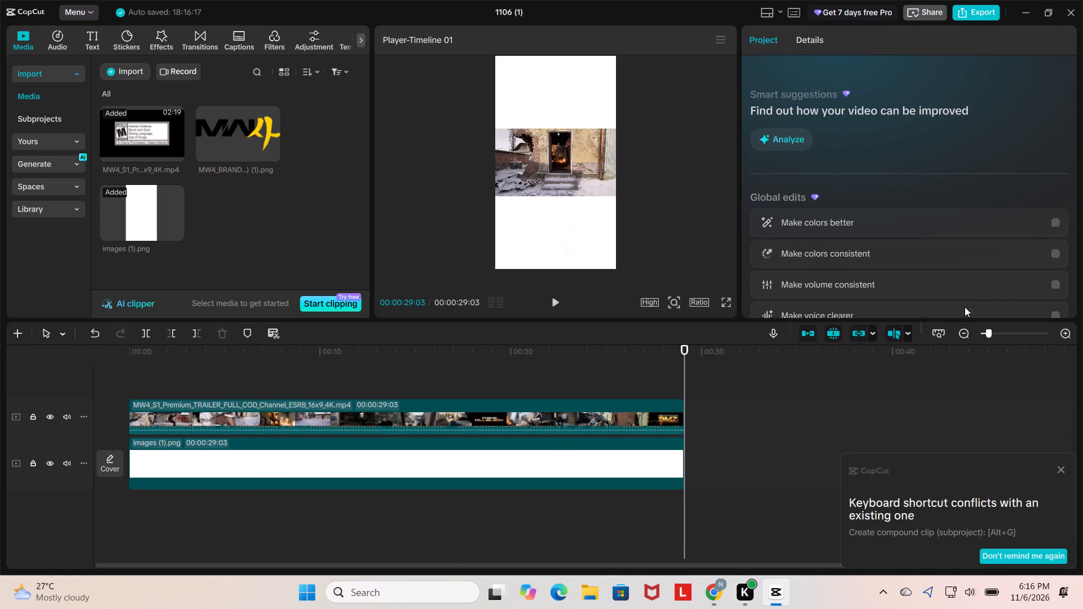
left_click_drag(687, 362, 0, 386)
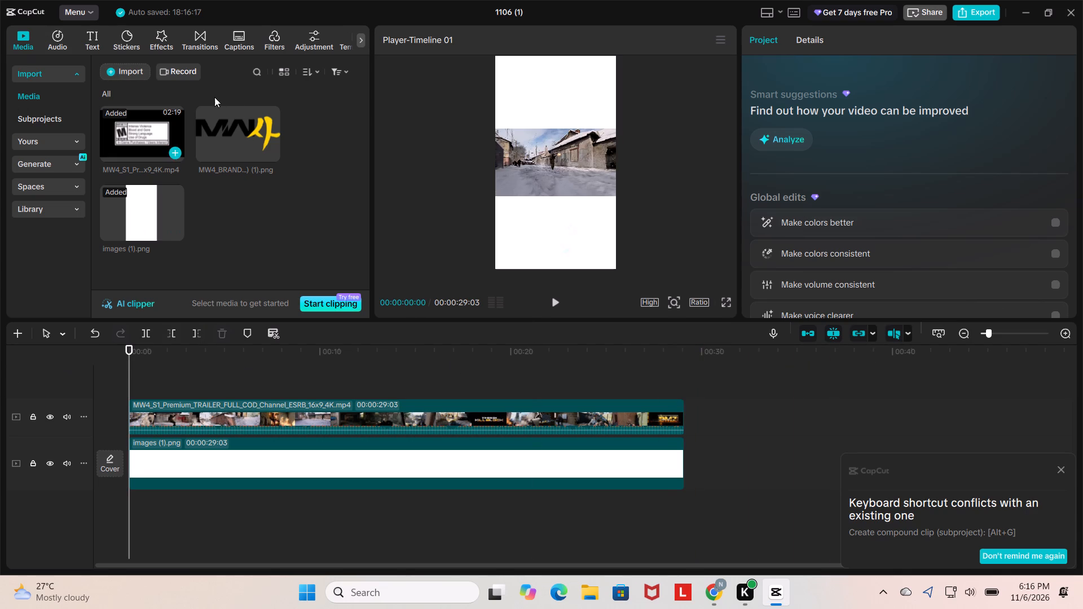
left_click(223, 151)
left_click_drag(233, 131, 121, 385)
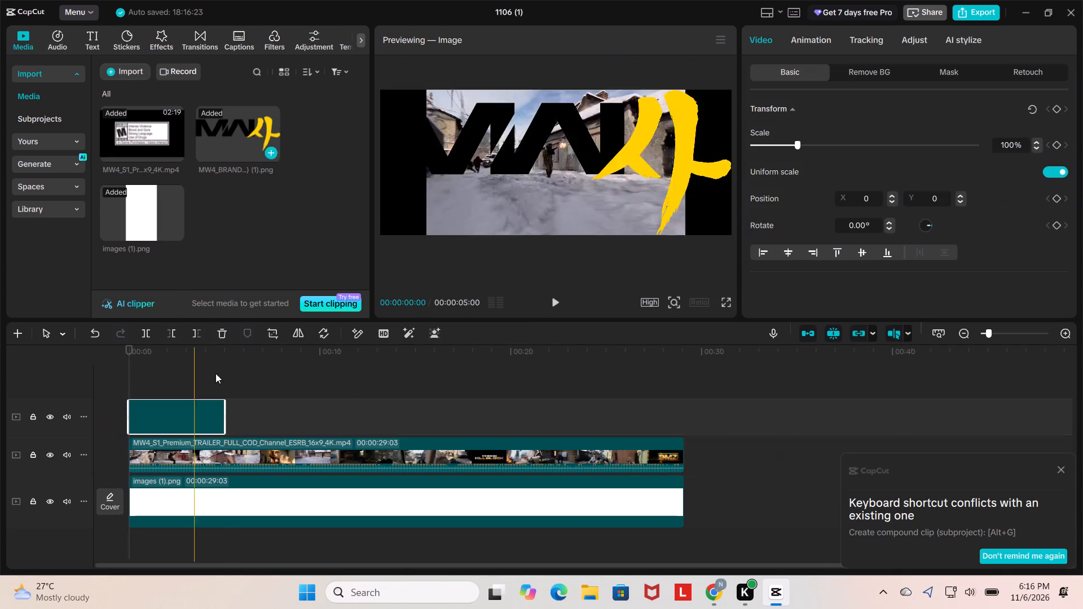
left_click_drag(222, 401, 688, 433)
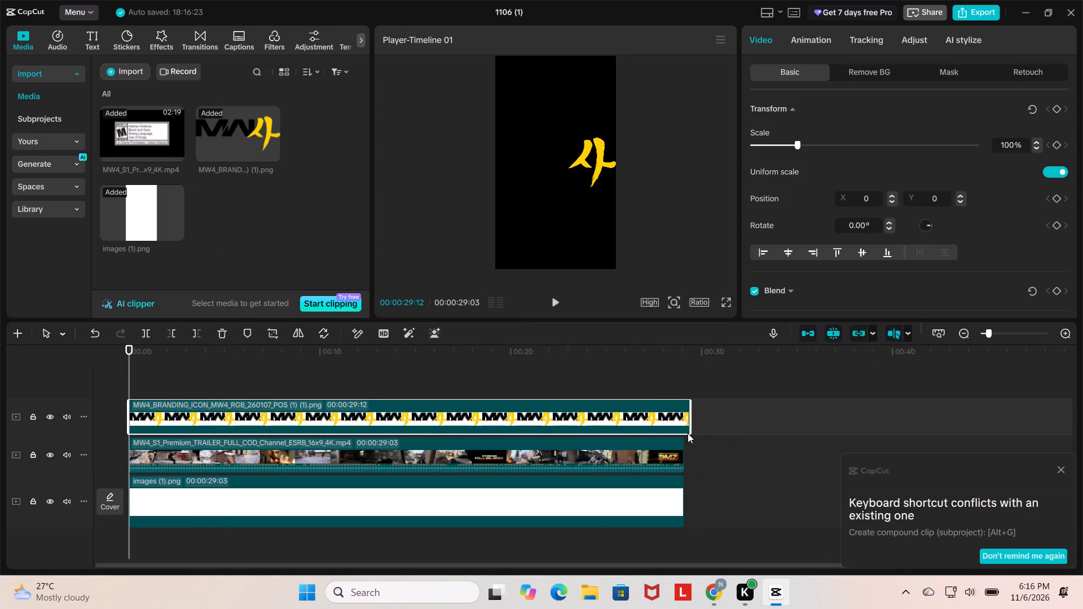
left_click_drag(688, 433, 686, 433)
Place the MW4 logo centred just below the trailer footage at about X 0, Y -883, and scale it down to about 49%.
left_click_drag(563, 160, 562, 231)
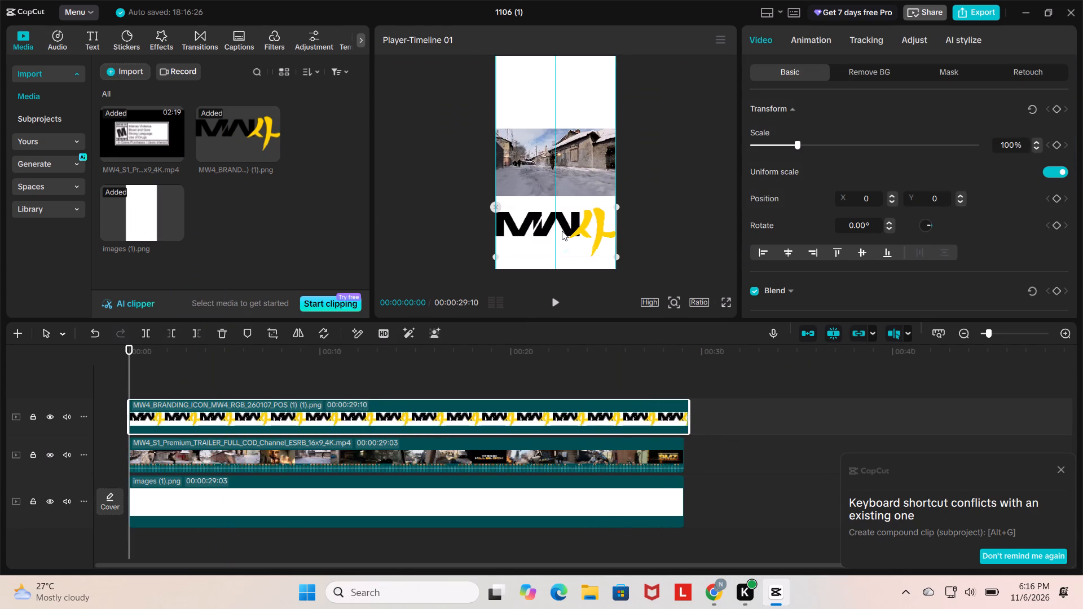
left_click_drag(562, 231, 566, 221)
left_click_drag(613, 246, 548, 242)
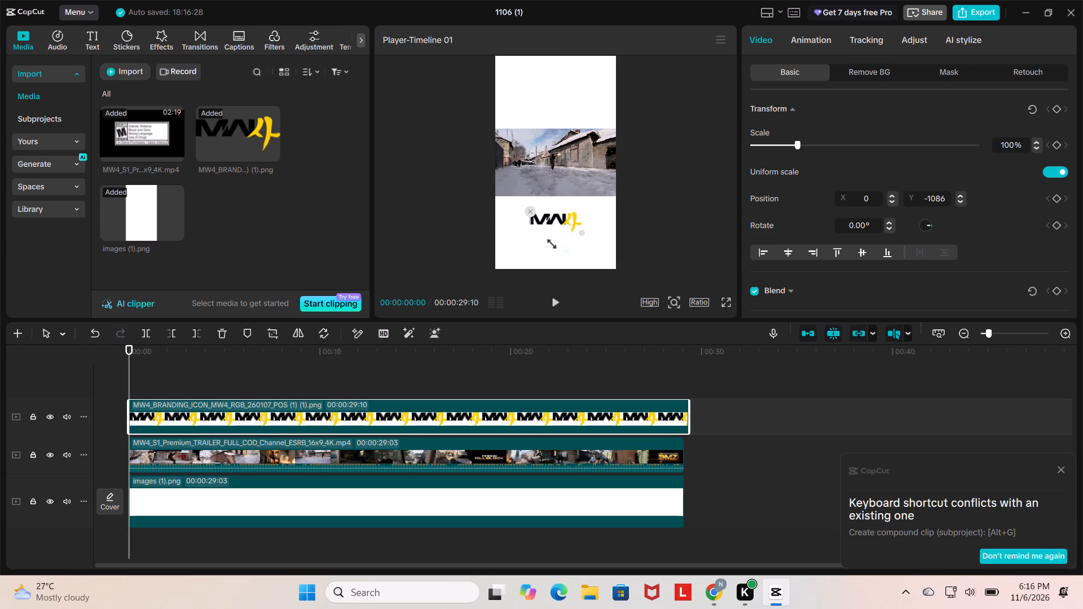
left_click_drag(548, 242, 552, 244)
left_click_drag(561, 226, 563, 215)
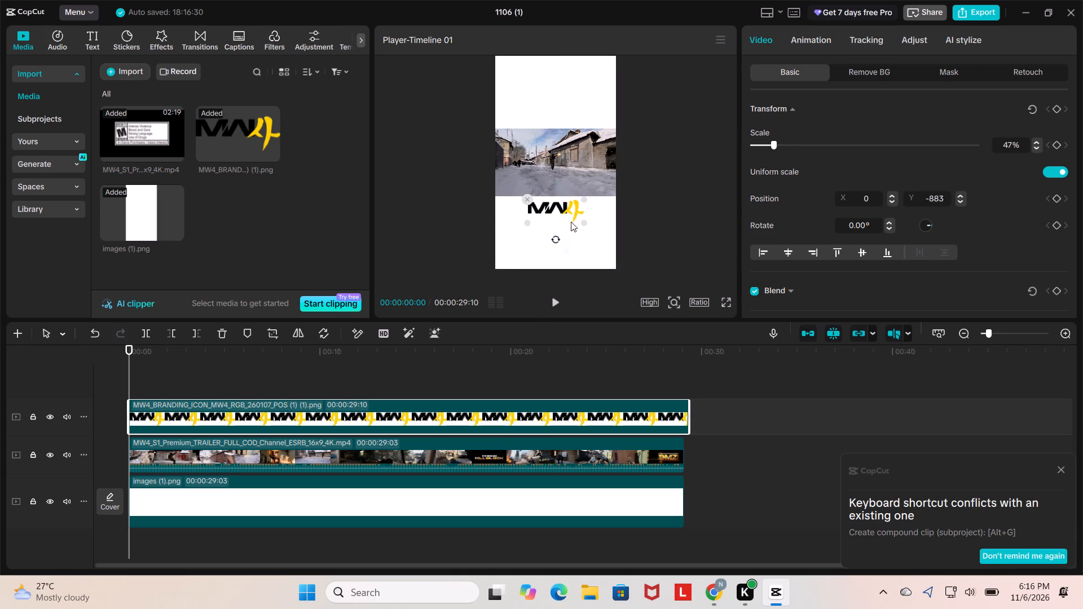
left_click(719, 216)
left_click(571, 206)
left_click(584, 222)
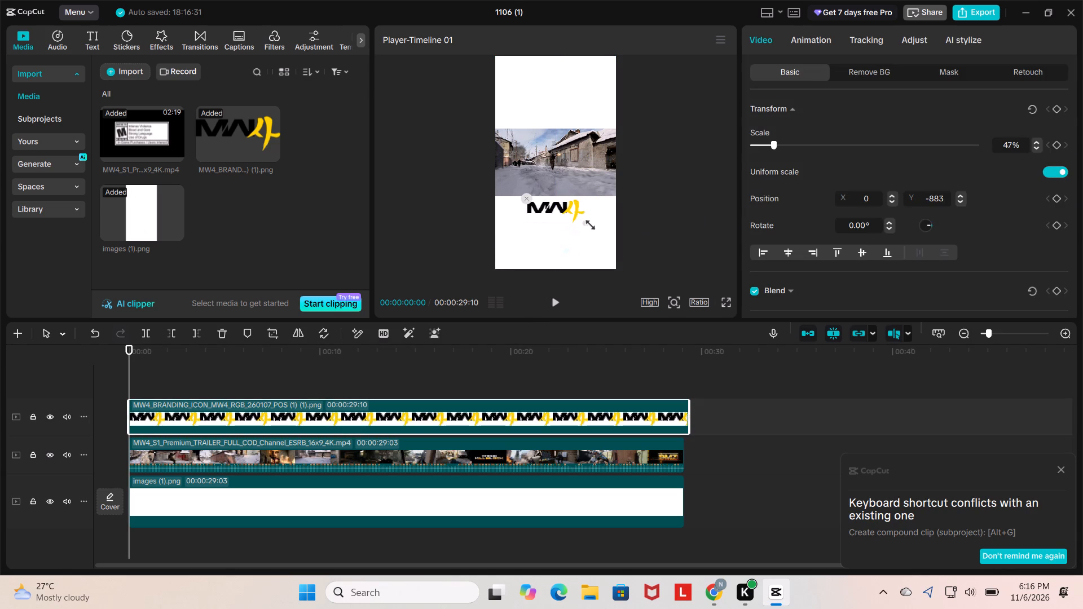
left_click(736, 189)
left_click(556, 201)
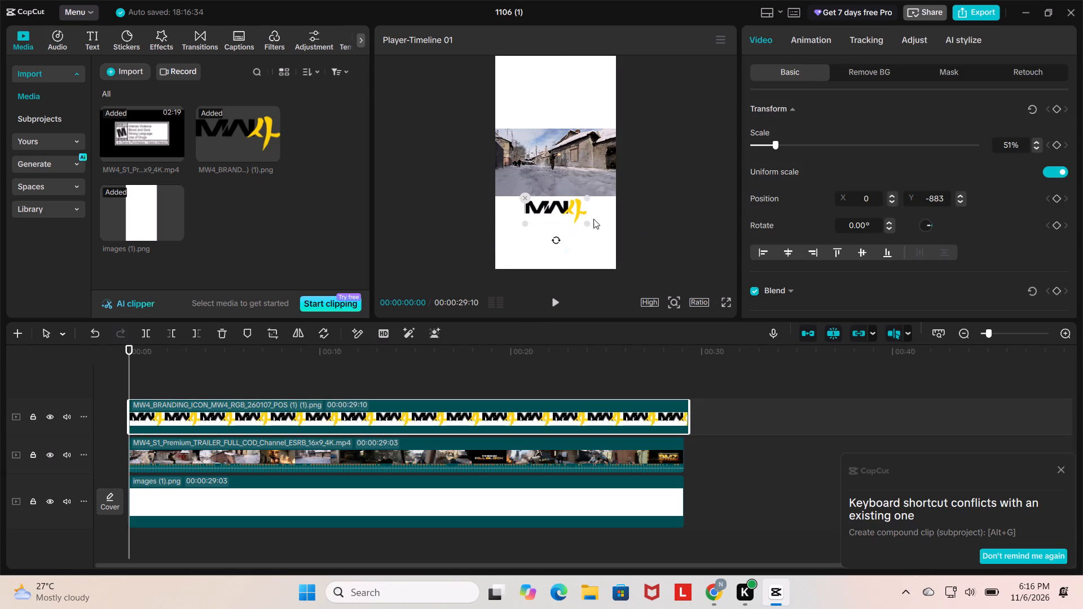
left_click(584, 223)
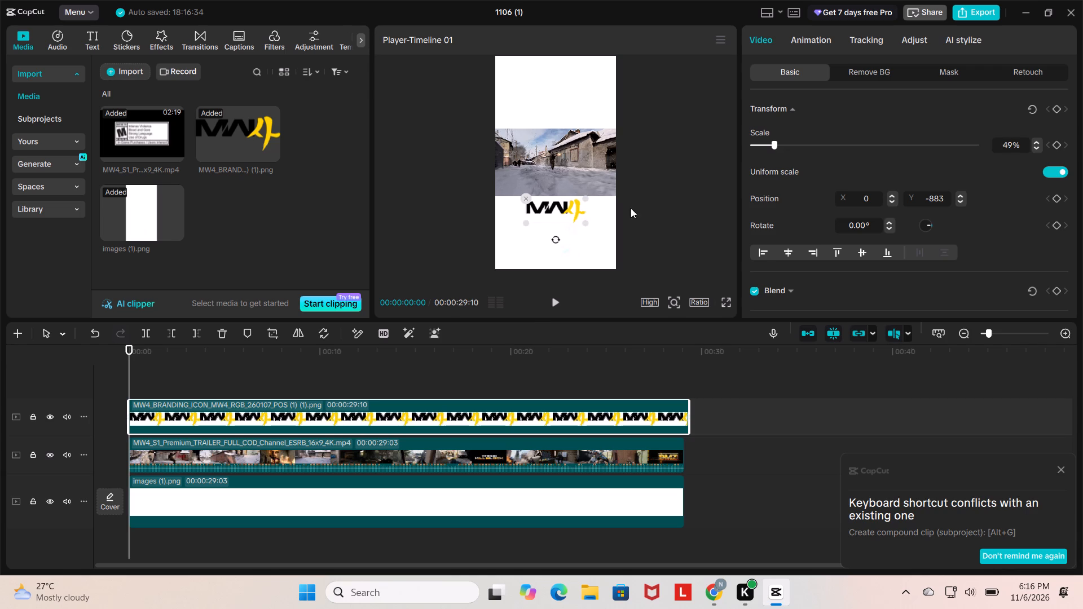
left_click(669, 182)
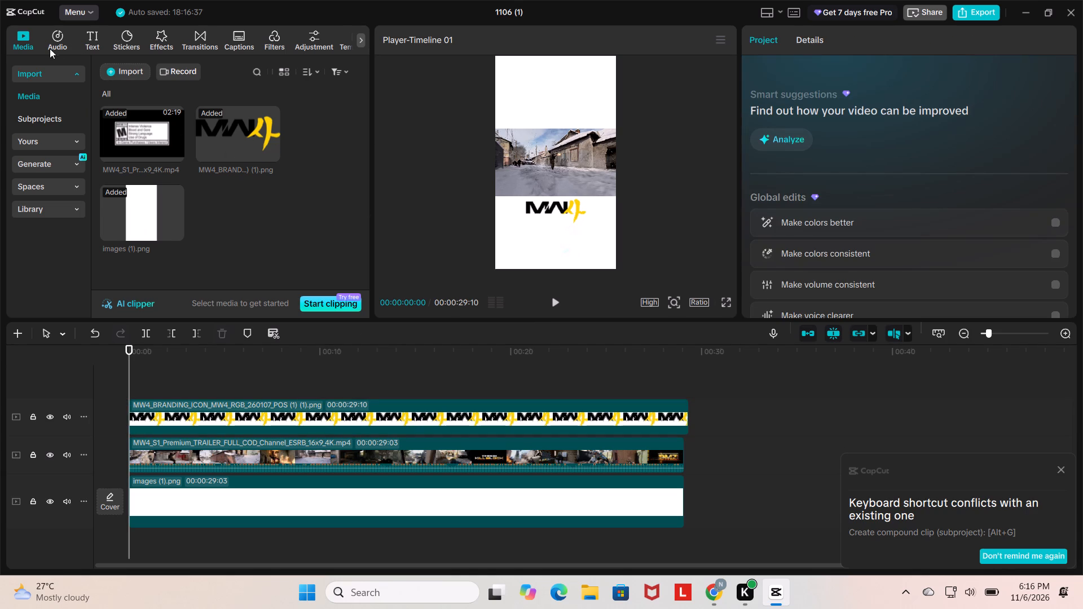
Search the music library for 200 bpm and add Combat Lock 200 BPM for Loop beneath the white background, starting at 00:00:00:00.
left_click(59, 43)
left_click(183, 76)
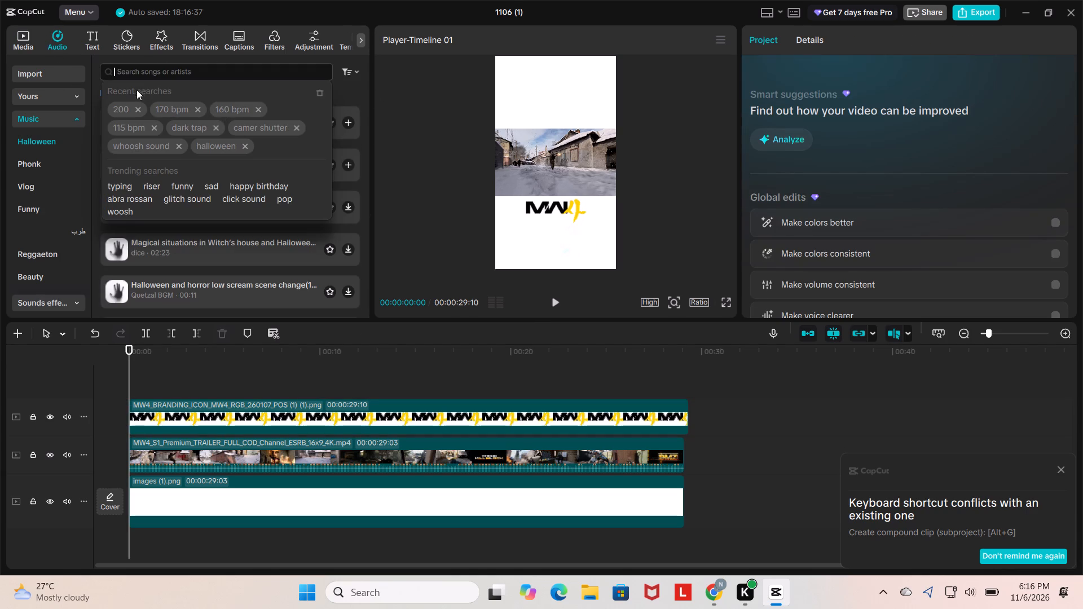
left_click(125, 107)
left_click(152, 72)
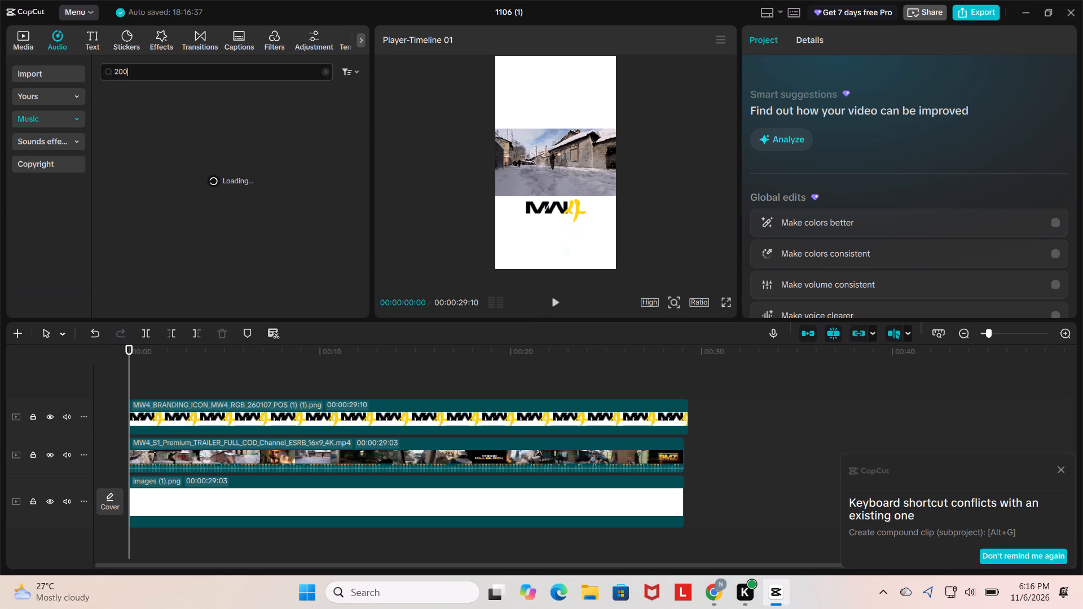
key("space")
key("b")
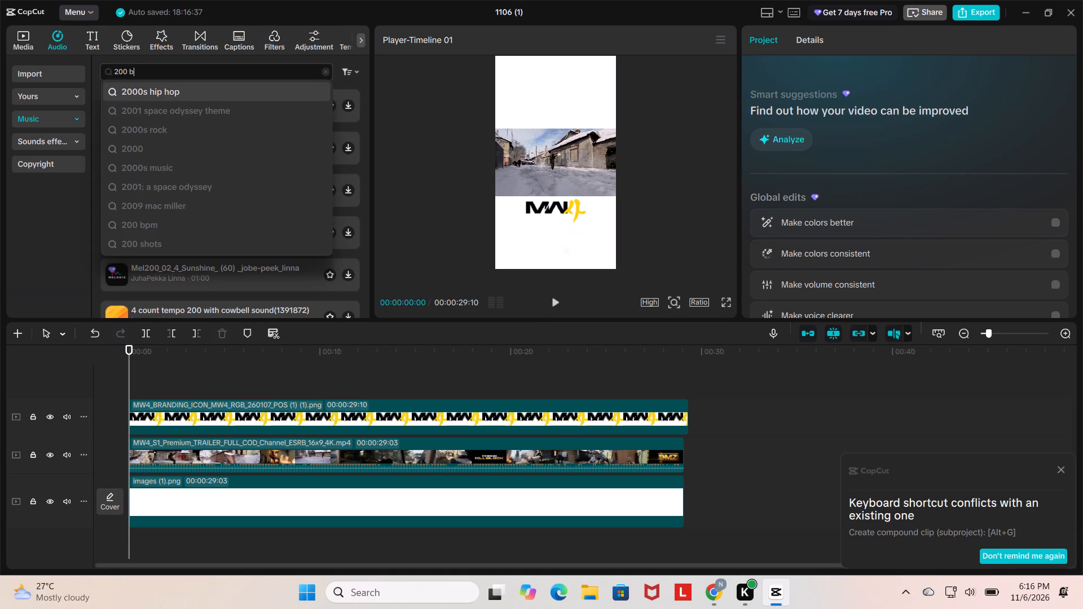
key("p")
key("m")
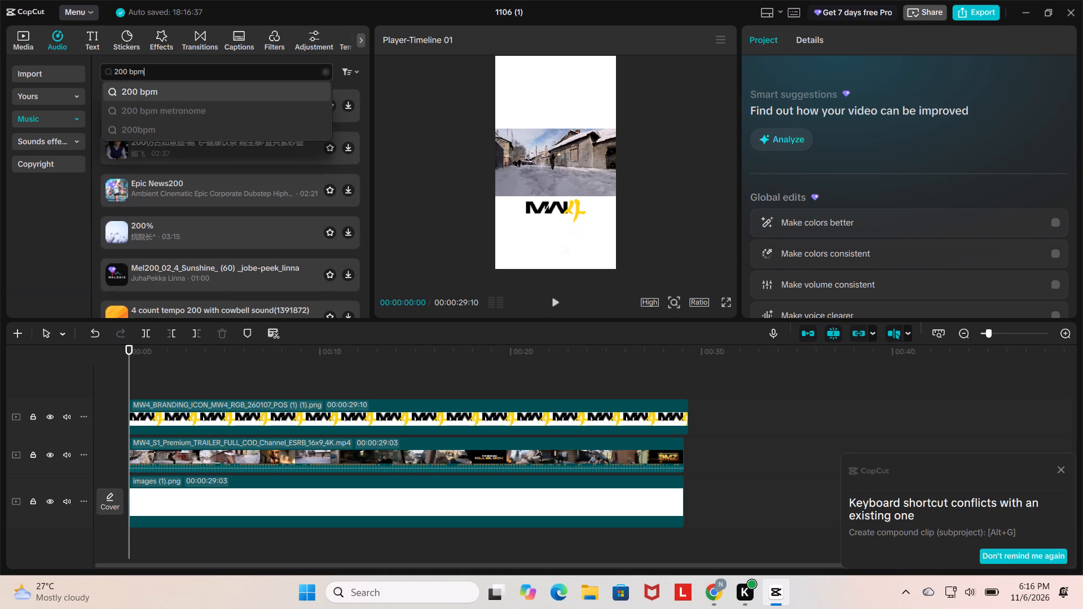
key("Return")
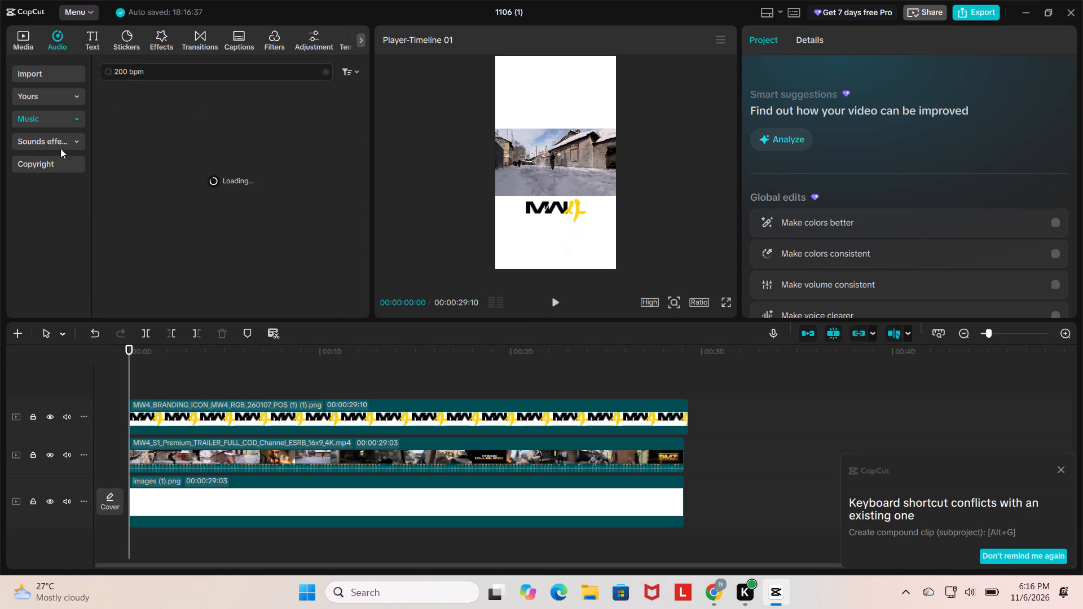
left_click(213, 109)
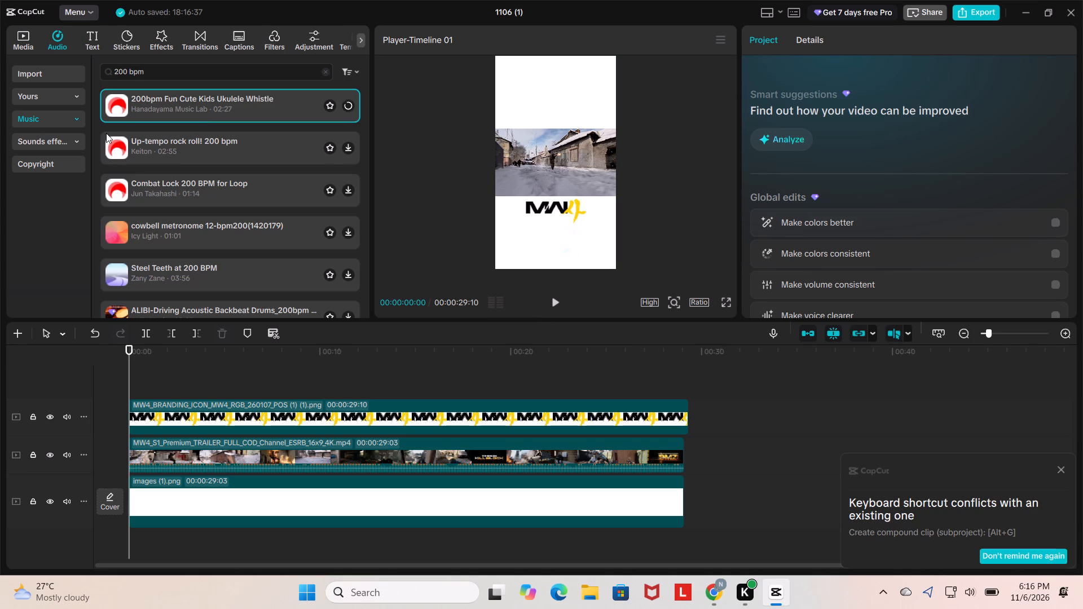
left_click(184, 188)
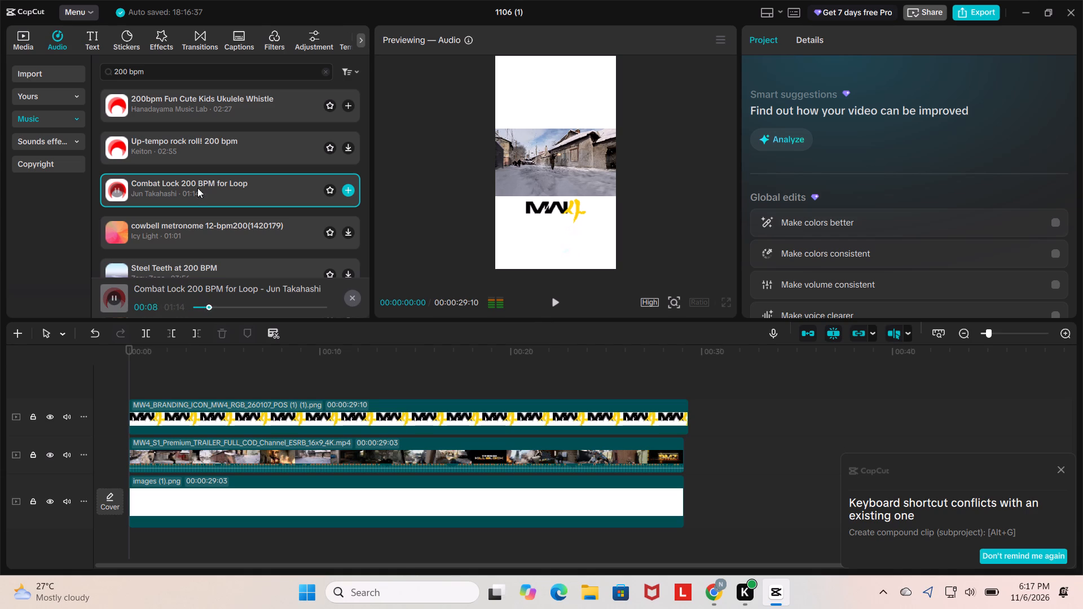
left_click_drag(194, 192, 119, 526)
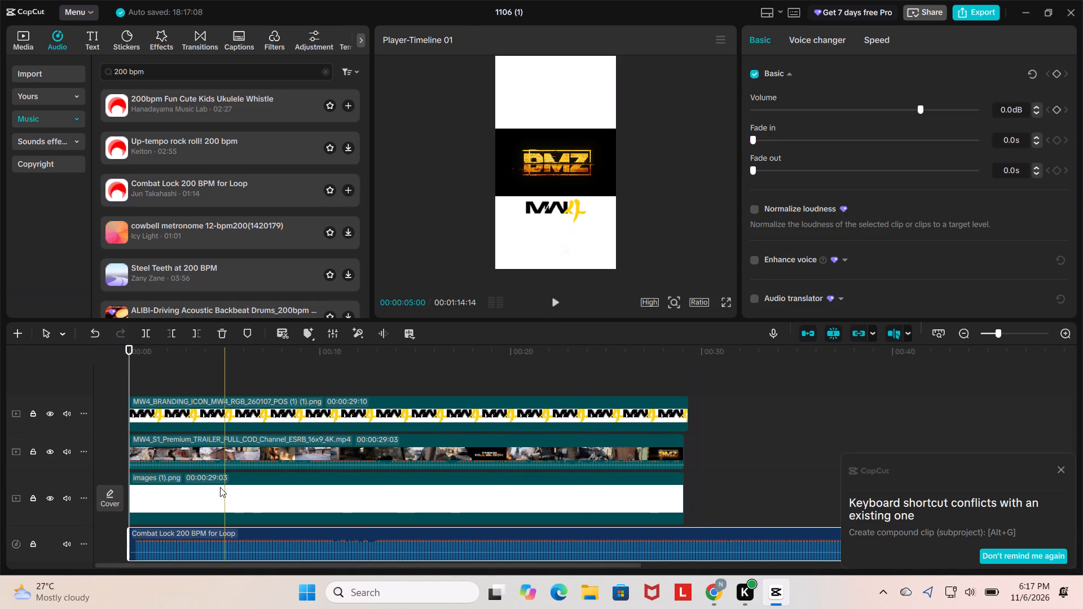
Split the music clip at 00:00:00:14, delete the short opening segment, and align the remaining music with the timeline start.
key("ctrl+b")
left_click(133, 547)
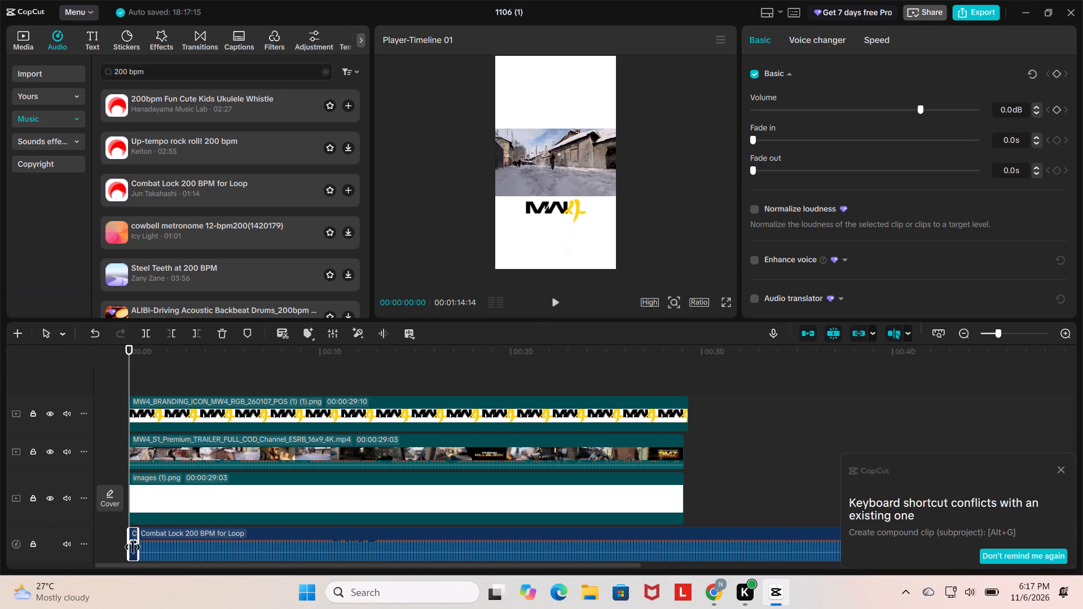
key("BackSpace")
left_click_drag(159, 549, 142, 555)
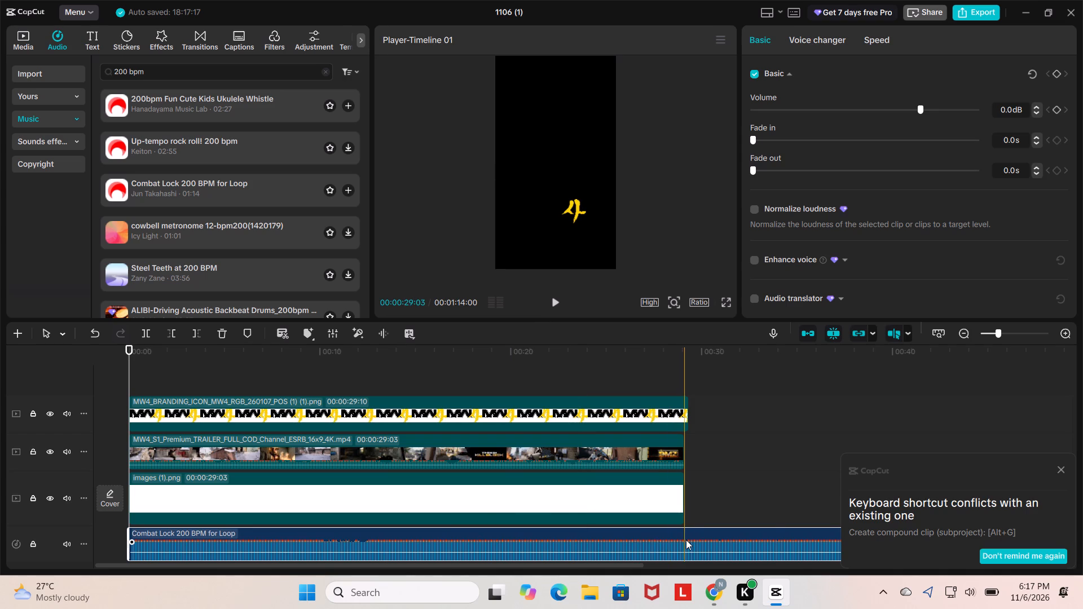
Split the music clip at 00:00:29:03, level with the trailer's end, and delete the remainder.
key("ctrl+b")
key("BackSpace")
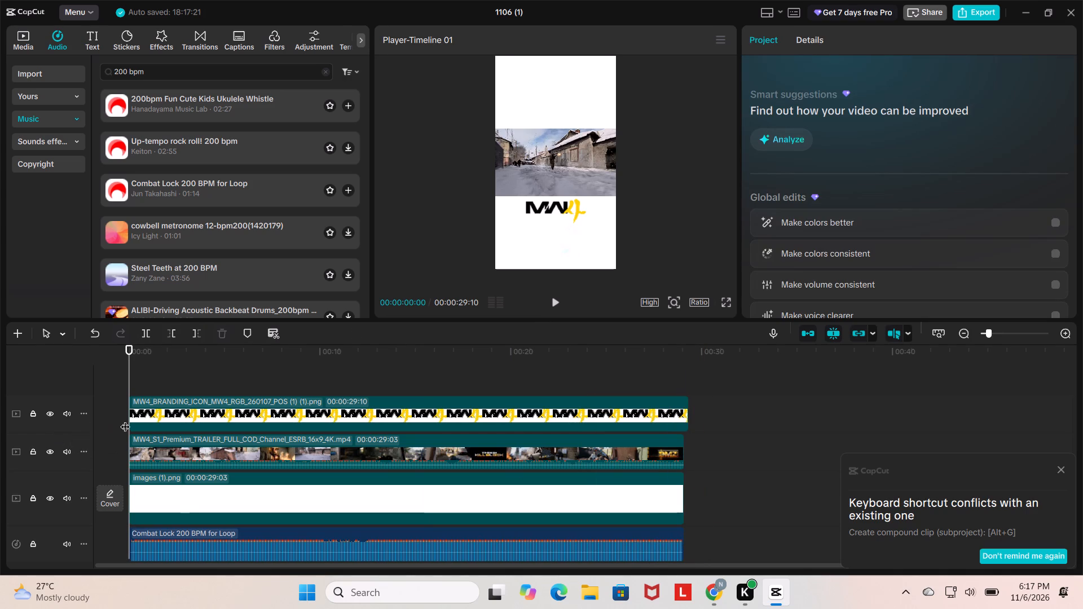
Play the opening to check the sound mix and lower the trailer clip's volume to -3.0 dB.
key("space")
key("space")
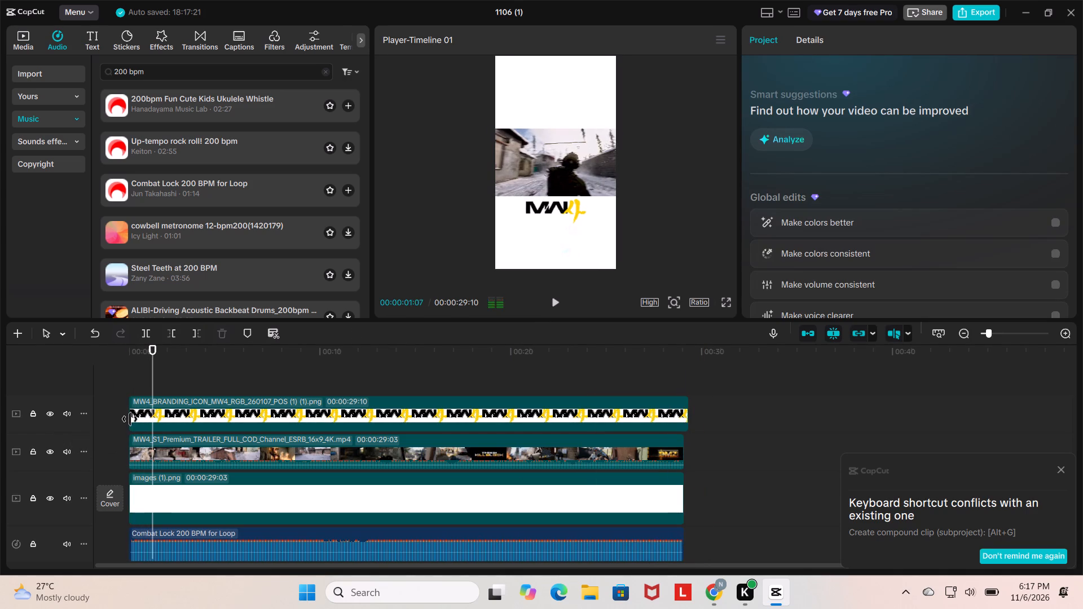
left_click(274, 467)
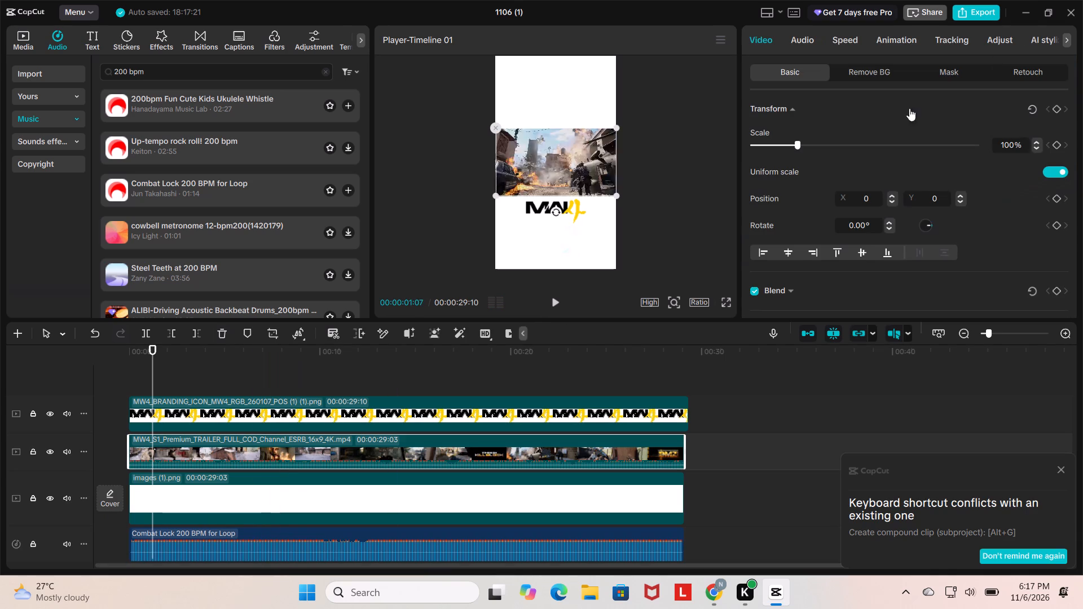
left_click(881, 69)
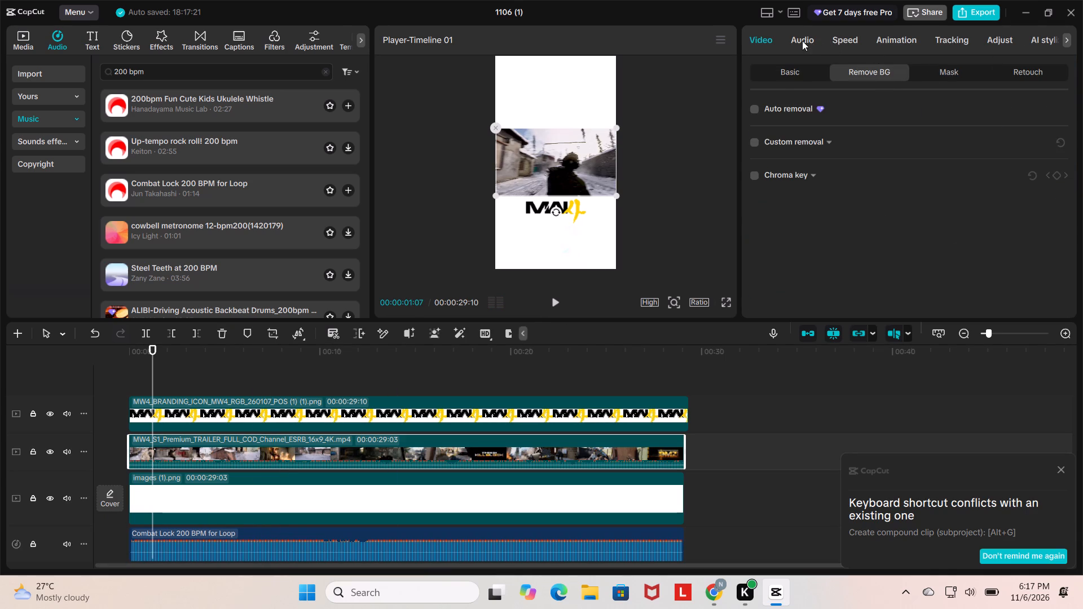
left_click(802, 41)
left_click_drag(918, 143, 904, 145)
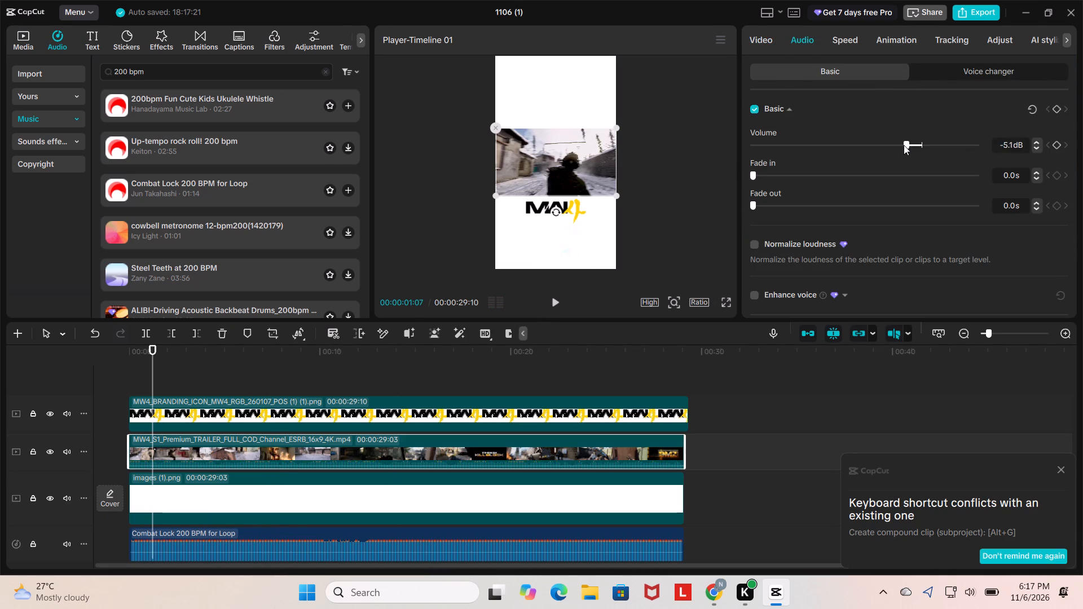
left_click_drag(904, 145, 912, 146)
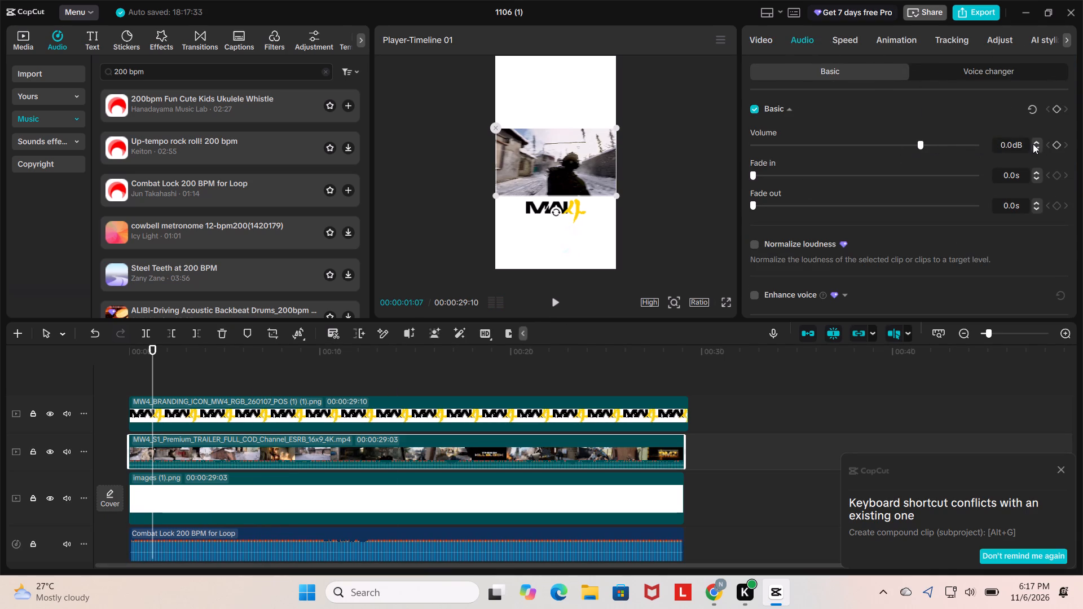
left_click(1033, 144)
left_click(1035, 144)
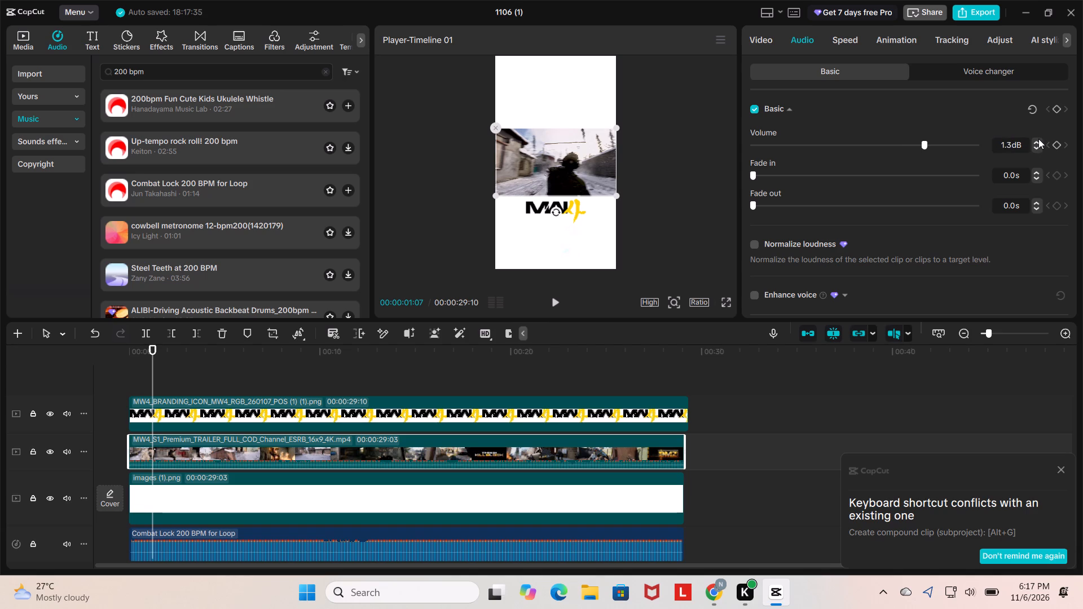
left_click(1034, 142)
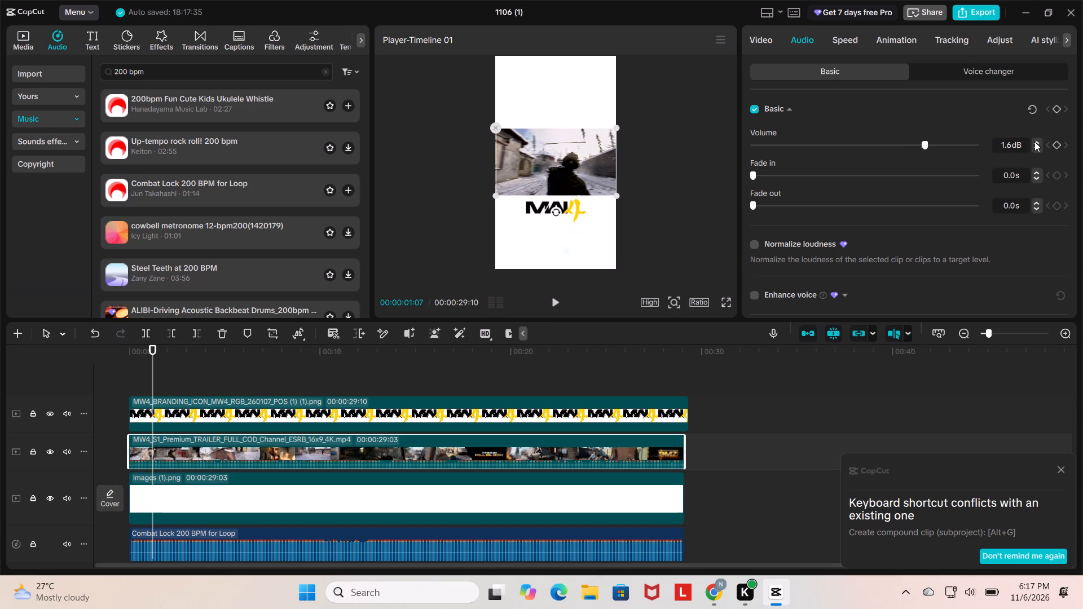
left_click(1034, 145)
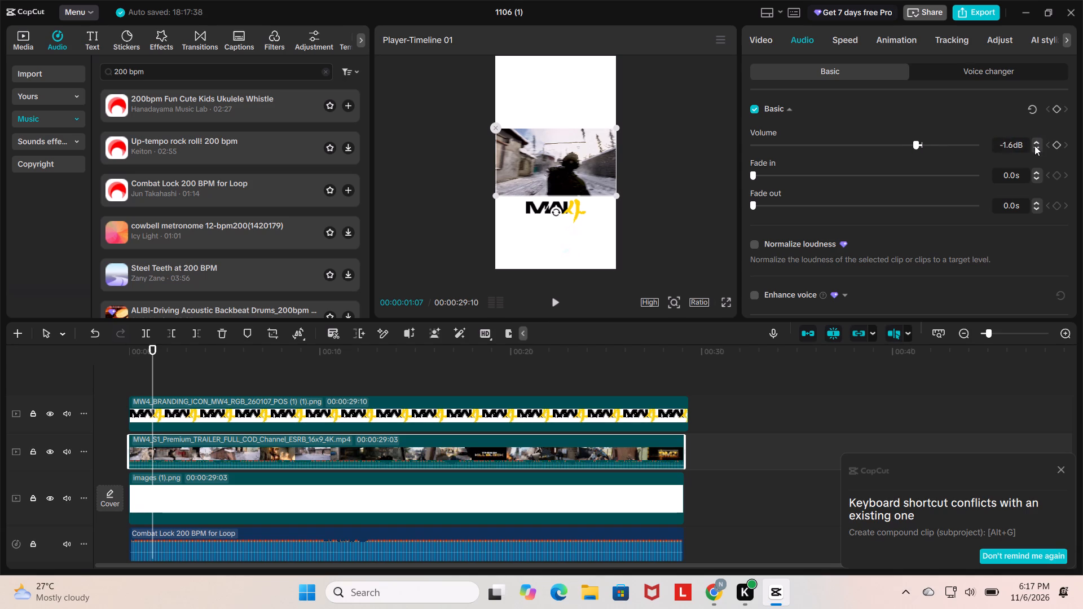
left_click(1034, 145)
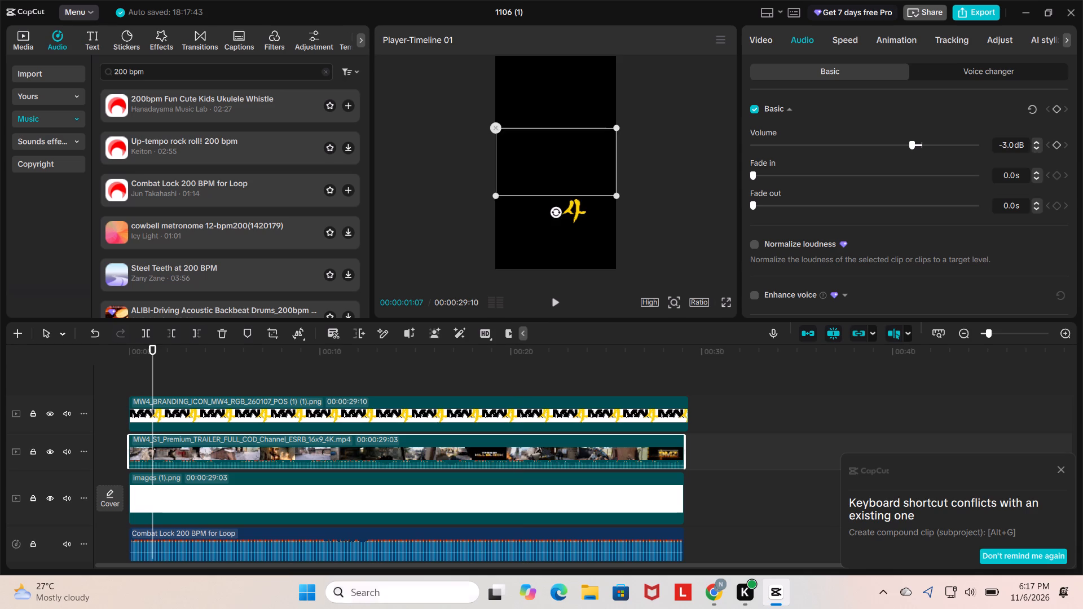
Give the Combat Lock music clip a 1.0 s fade-out.
left_click(465, 557)
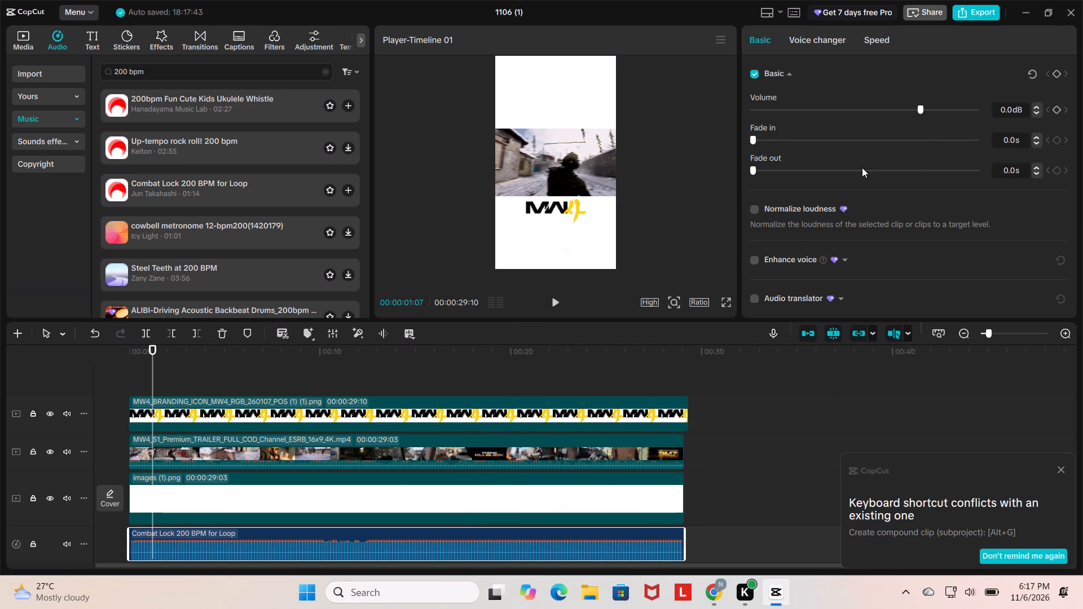
left_click_drag(755, 171, 771, 174)
left_click_drag(771, 174, 776, 175)
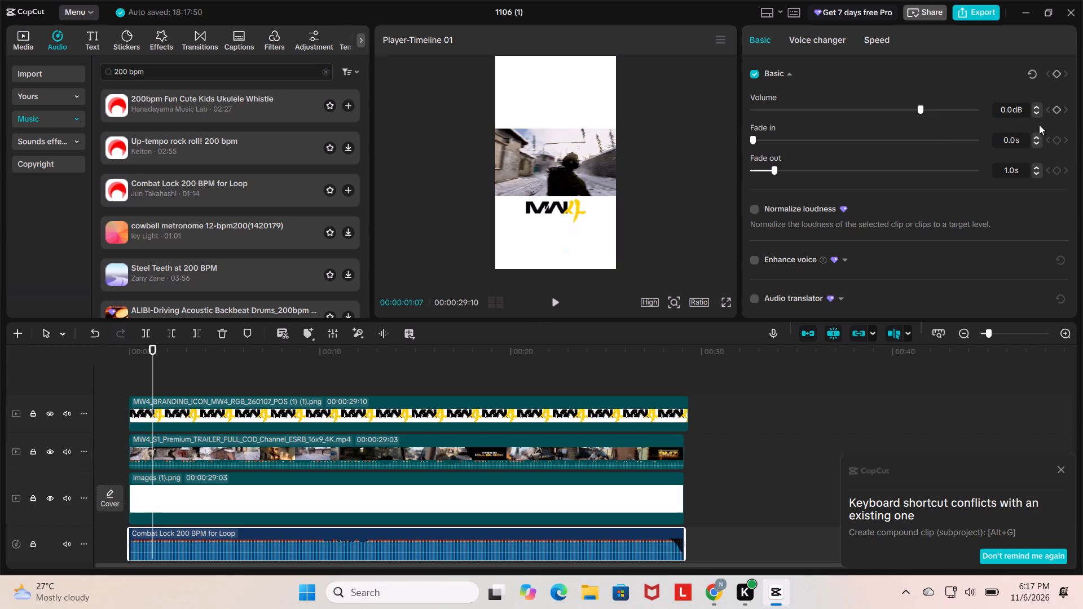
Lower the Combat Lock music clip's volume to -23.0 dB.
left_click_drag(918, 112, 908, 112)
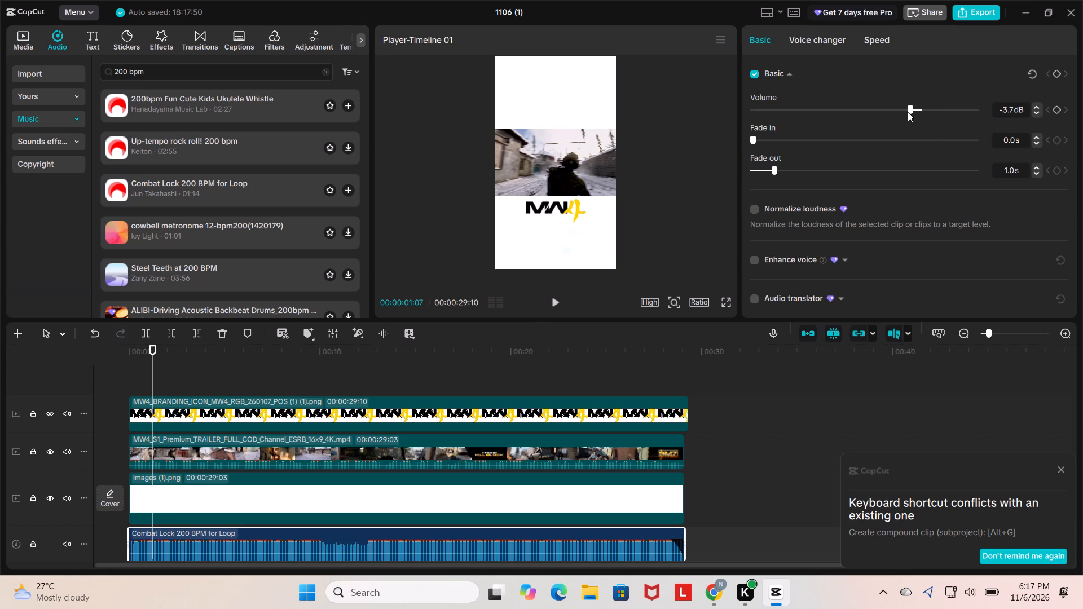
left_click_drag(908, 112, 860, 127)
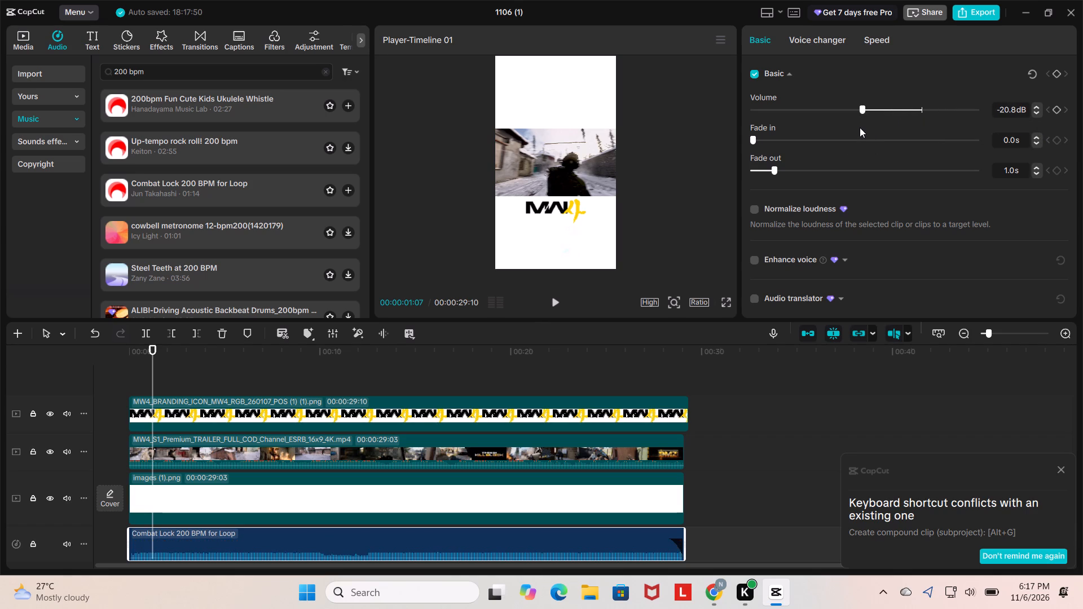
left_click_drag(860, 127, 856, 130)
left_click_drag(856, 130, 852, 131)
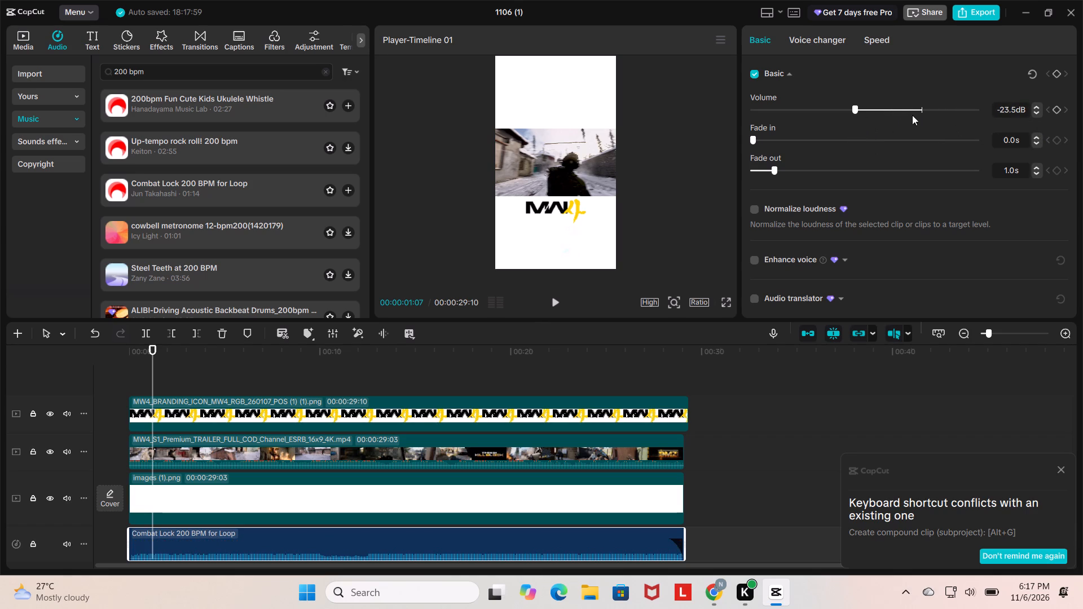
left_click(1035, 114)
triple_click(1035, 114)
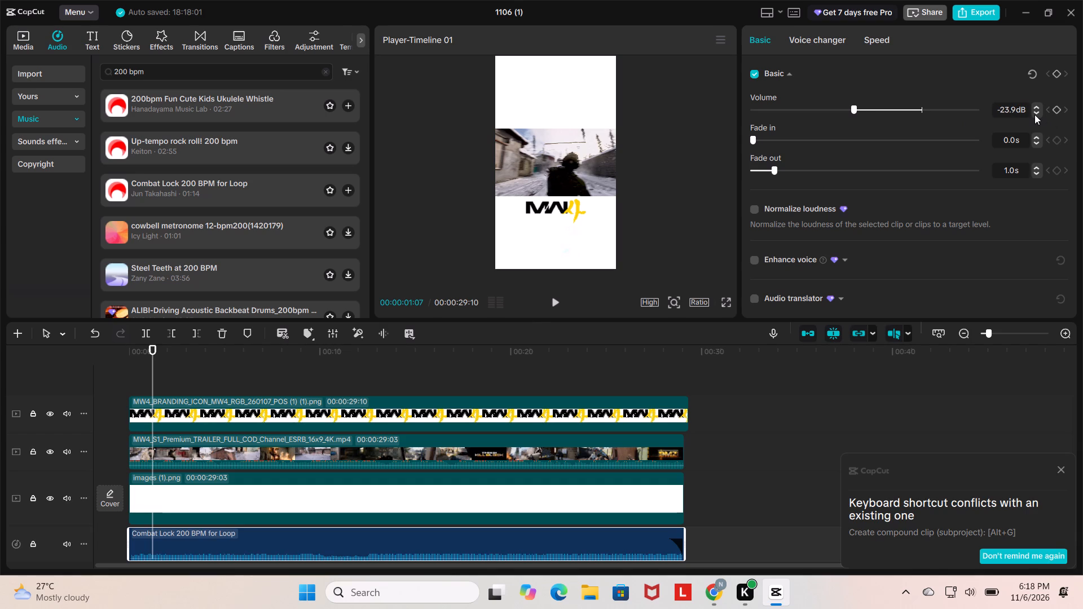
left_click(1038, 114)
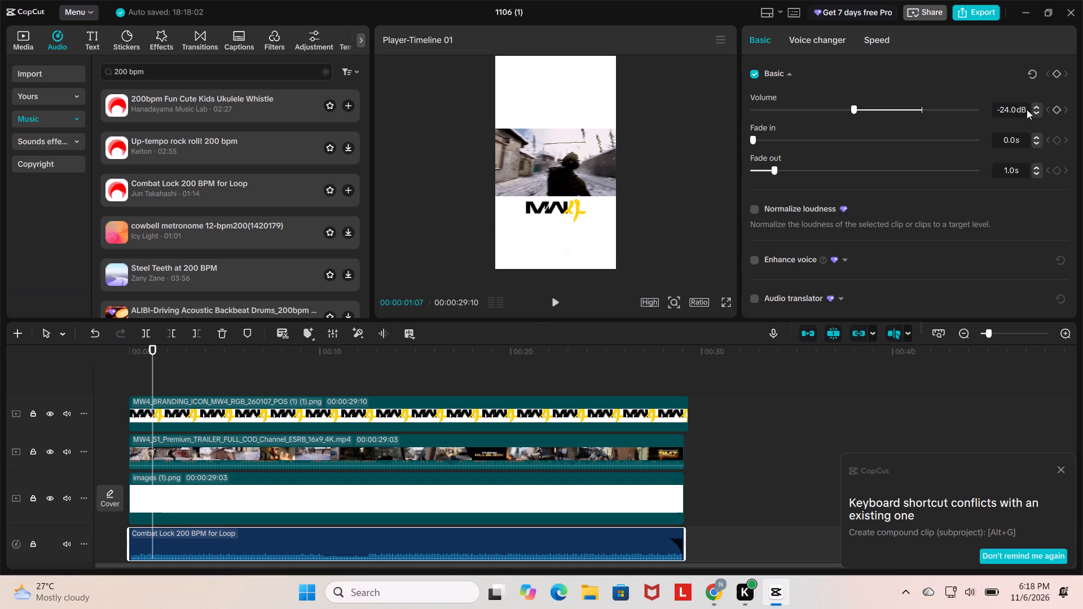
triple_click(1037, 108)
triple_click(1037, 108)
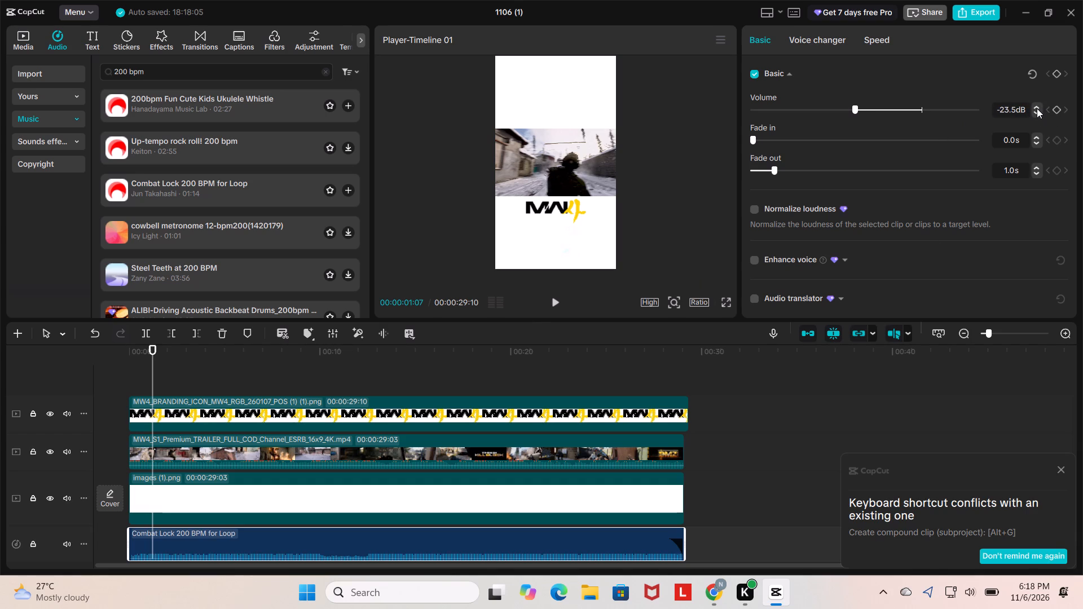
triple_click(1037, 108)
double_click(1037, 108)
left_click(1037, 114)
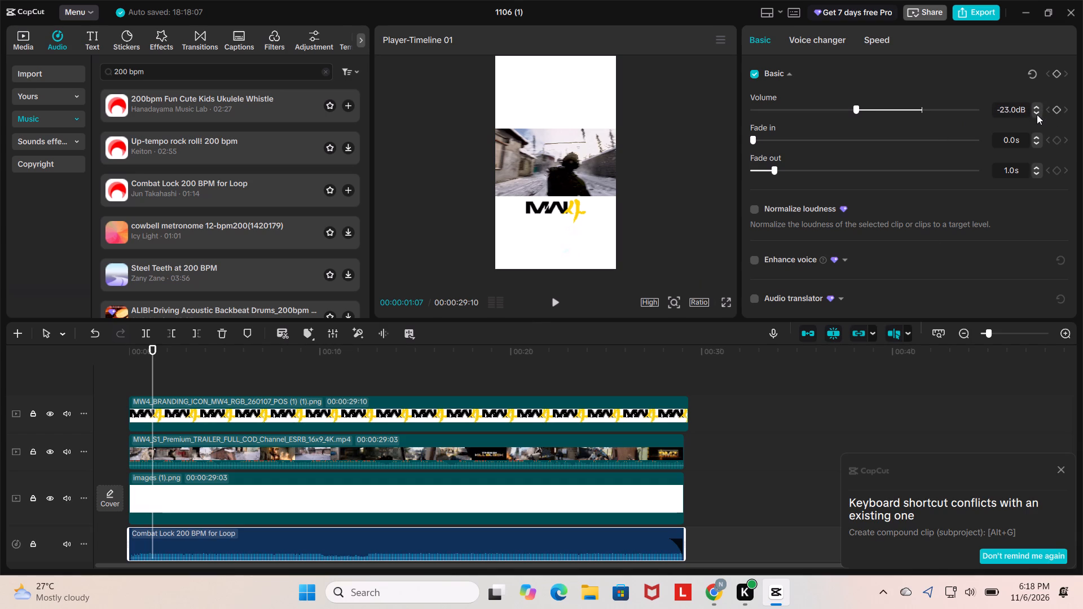
Play the video from the start to check the mix and set the music clip's volume to -22.0 dB.
left_click_drag(153, 364, 120, 362)
key("space")
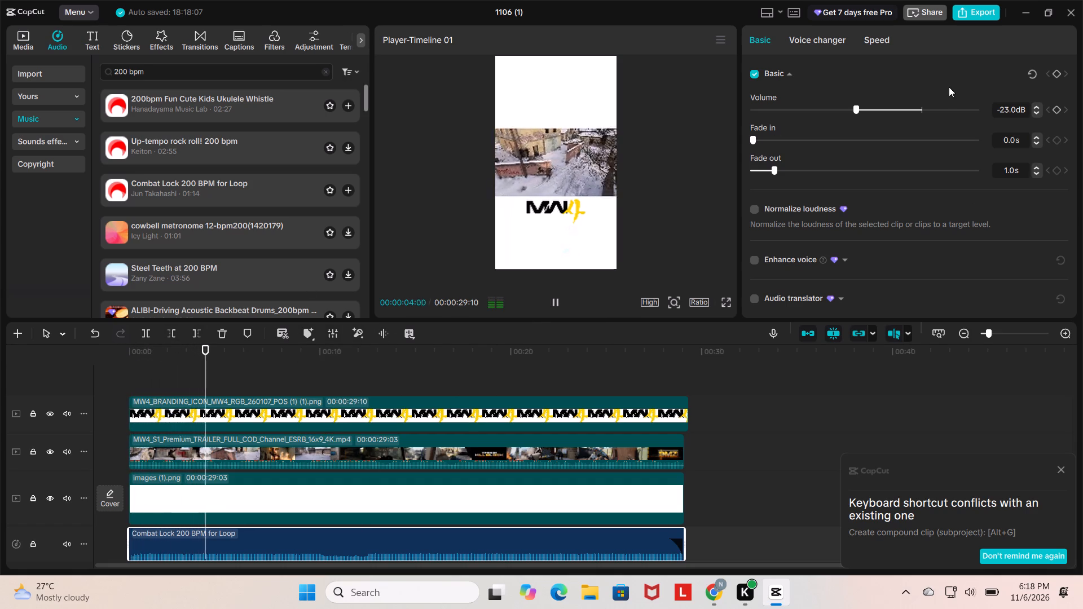
key("space")
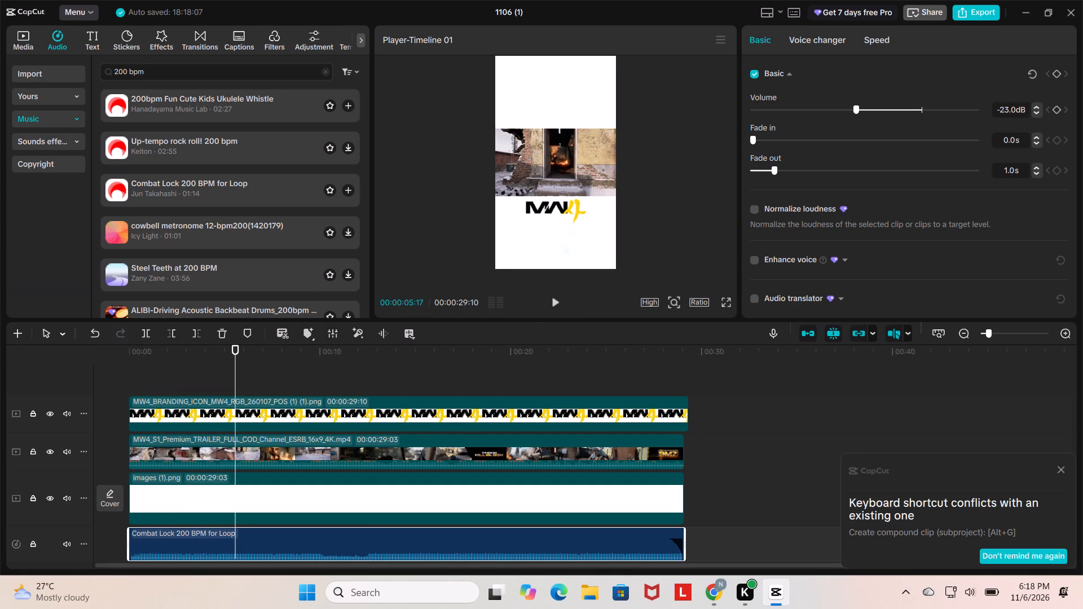
left_click(1037, 103)
triple_click(1034, 107)
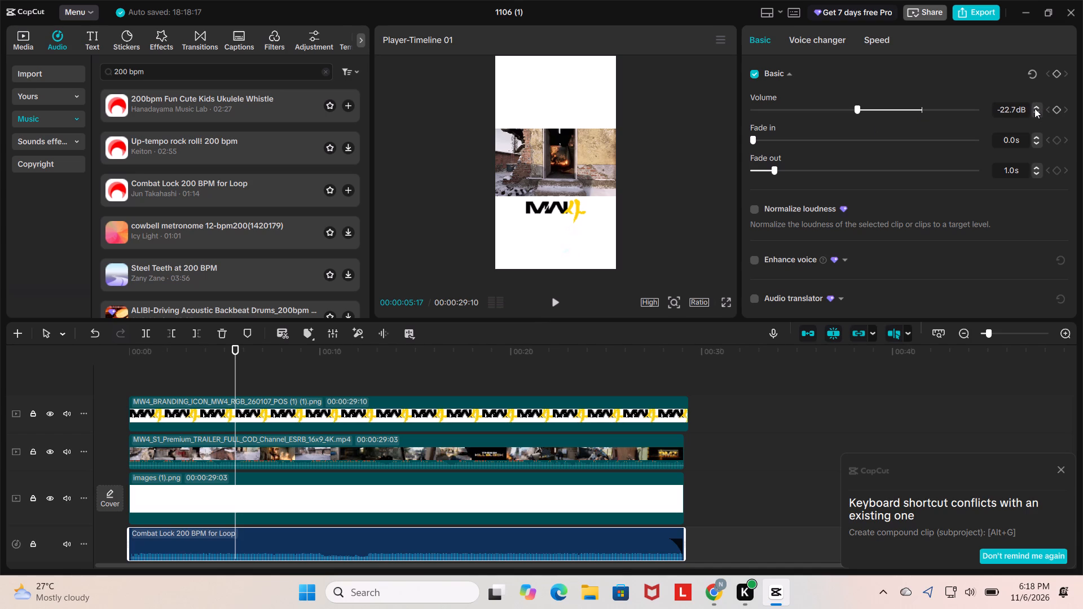
left_click(1034, 108)
triple_click(1035, 105)
triple_click(1036, 105)
Play the opening seconds to check the music level, and return the playhead to the start.
left_click_drag(236, 367, 5, 343)
key("space")
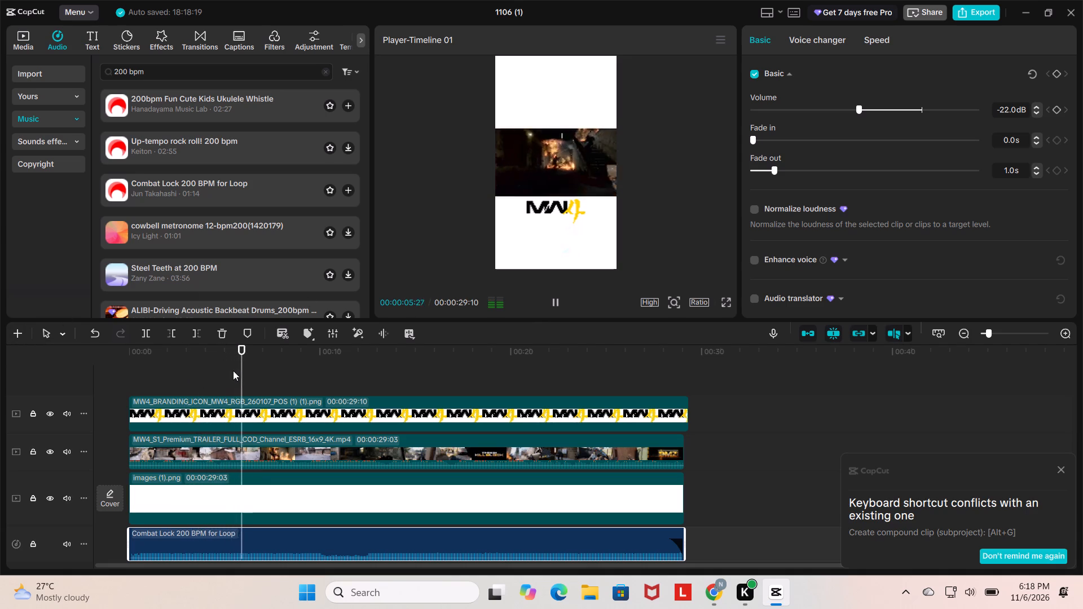
left_click_drag(278, 368, 157, 368)
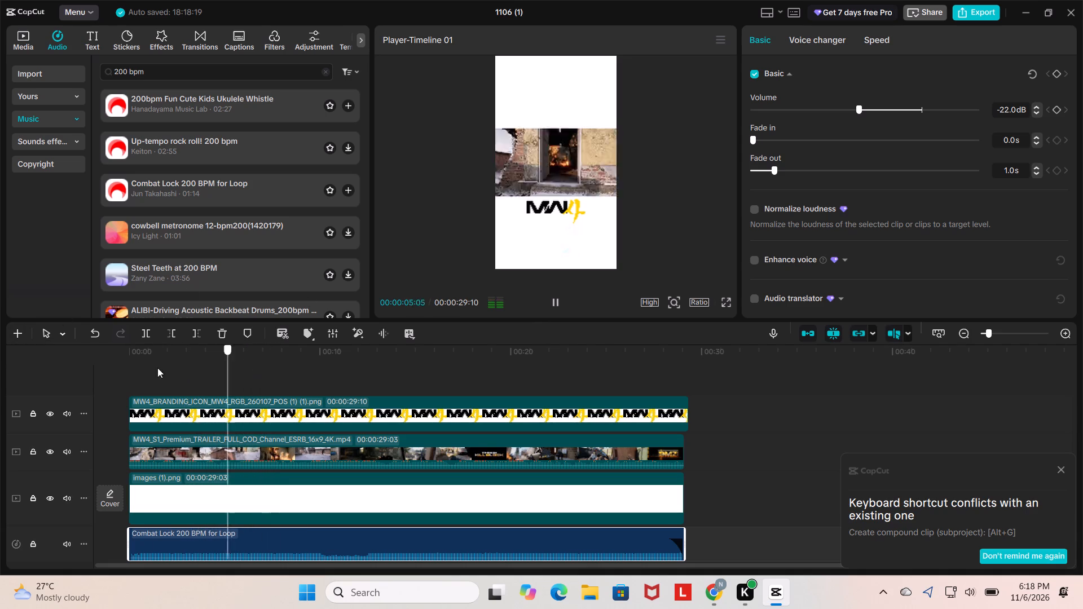
left_click_drag(157, 368, 5, 325)
Add a default text clip at the start above the MW4 logo track and extend it to the end of the video.
left_click(95, 38)
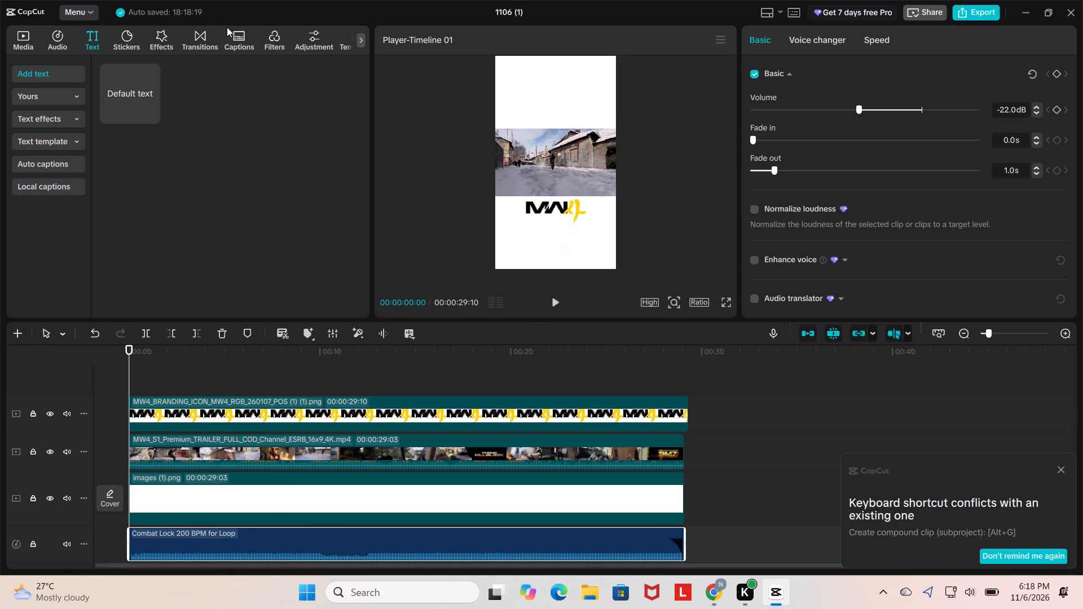
left_click_drag(129, 95, 129, 416)
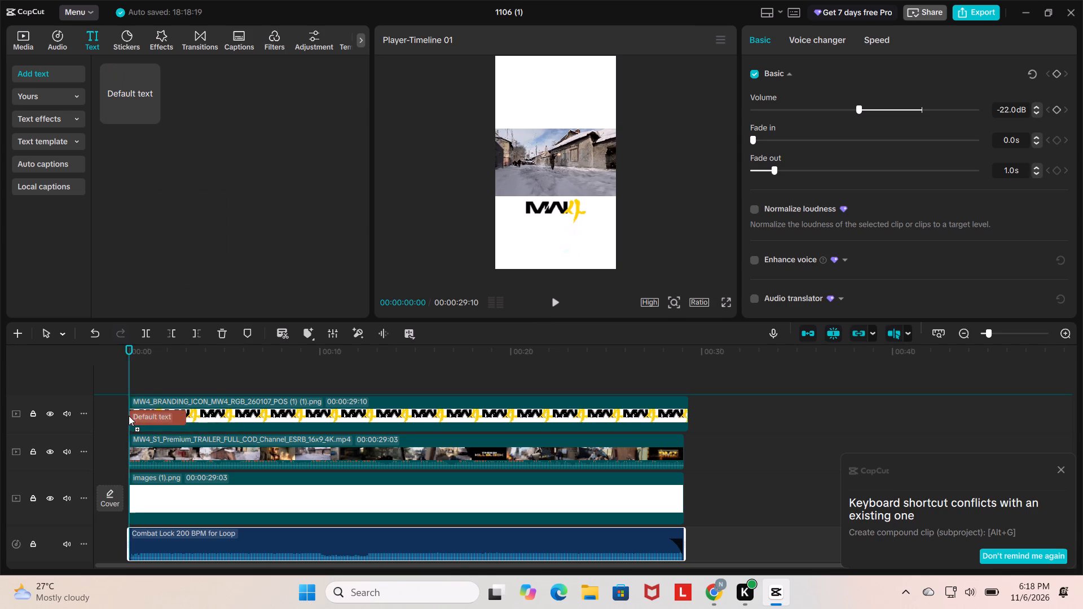
left_click_drag(129, 416, 137, 373)
left_click_drag(167, 401, 135, 405)
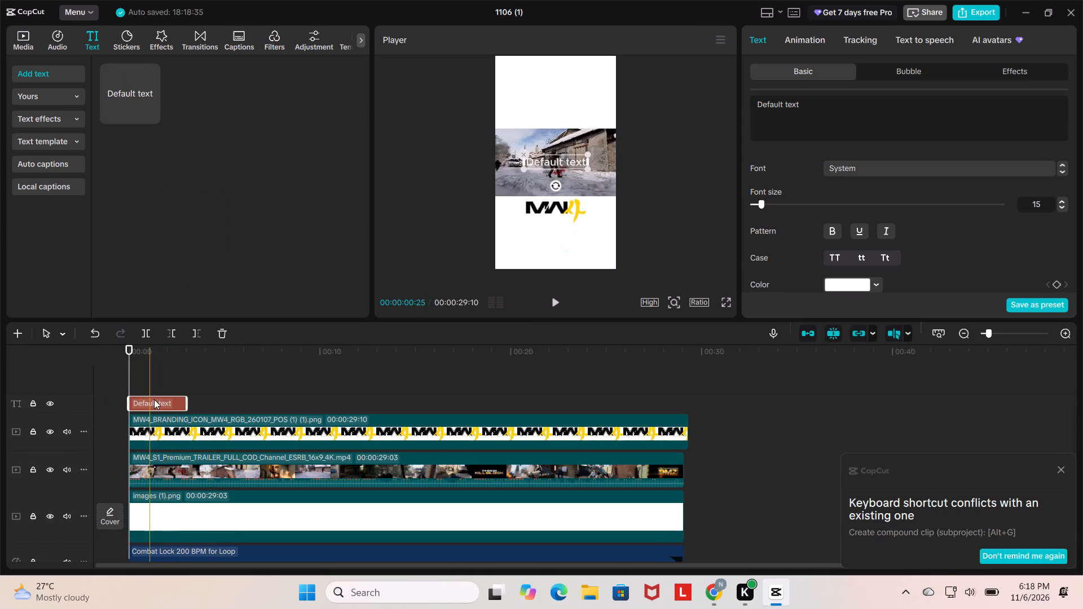
left_click_drag(184, 401, 690, 403)
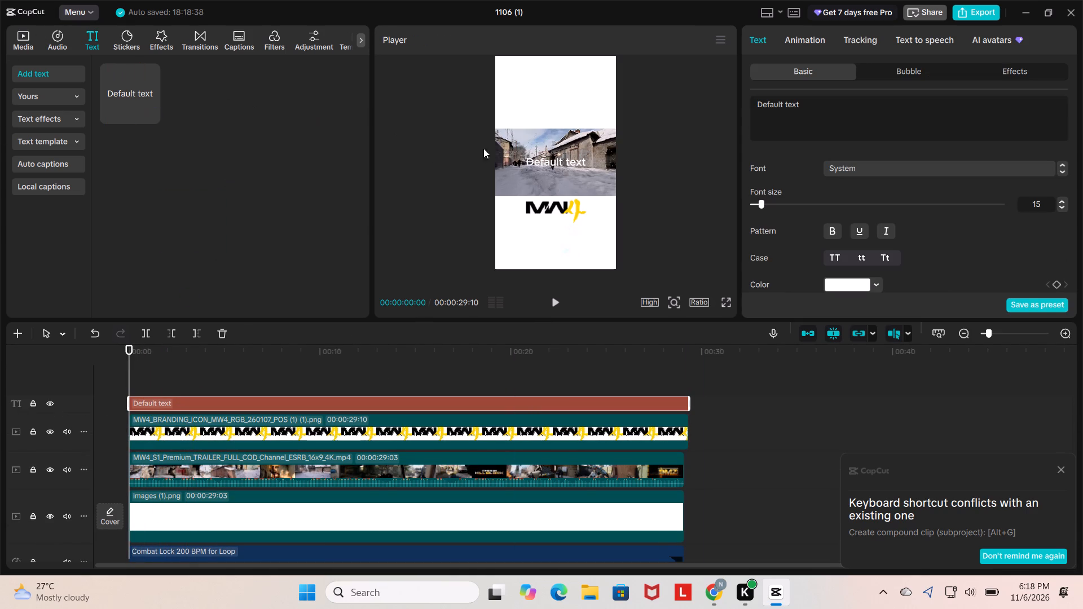
Search the sound effects for whoosh, preview several, and place "whoosh" (Badminton racket swing) D at the start of the timeline.
left_click(17, 30)
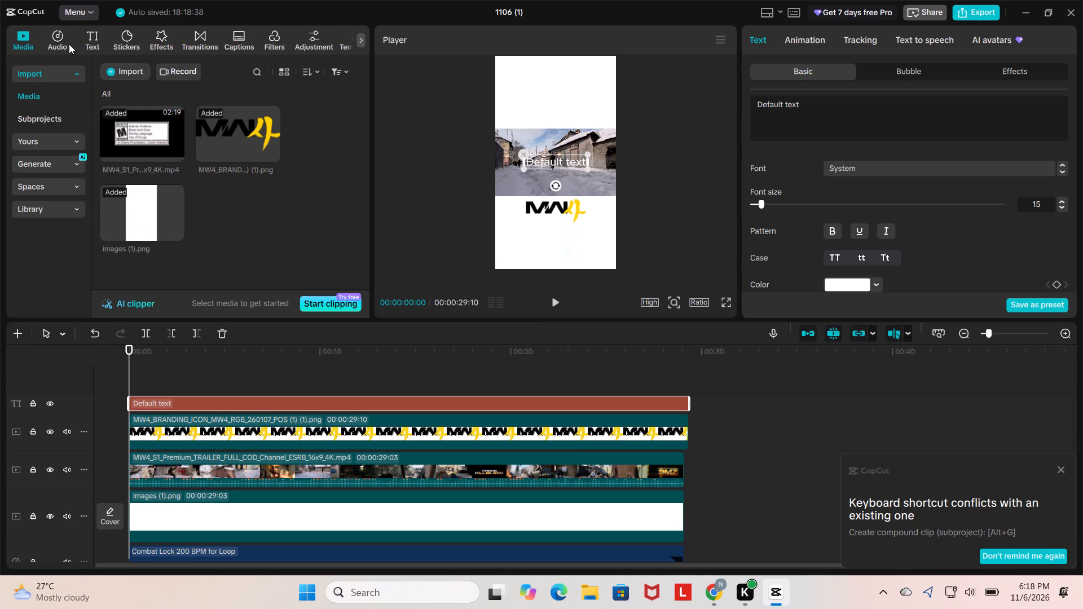
left_click(59, 36)
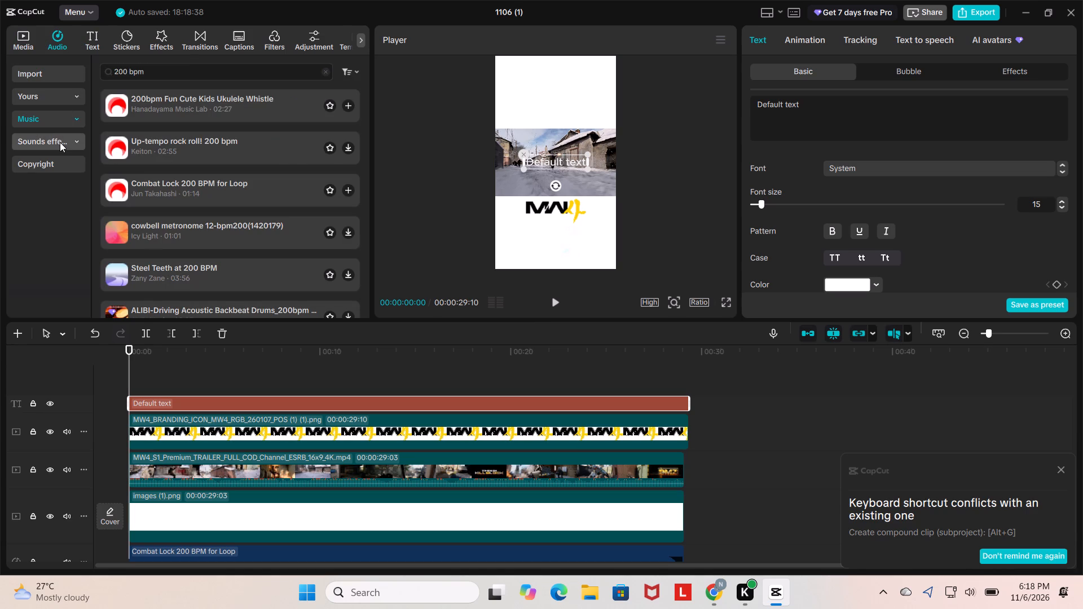
left_click(59, 142)
left_click(240, 79)
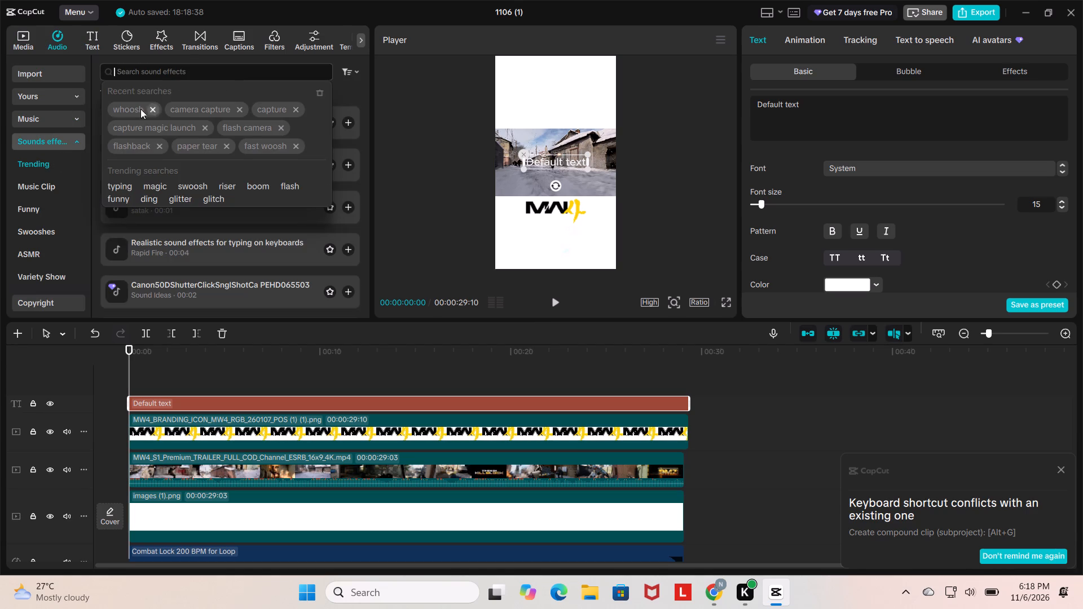
left_click(130, 108)
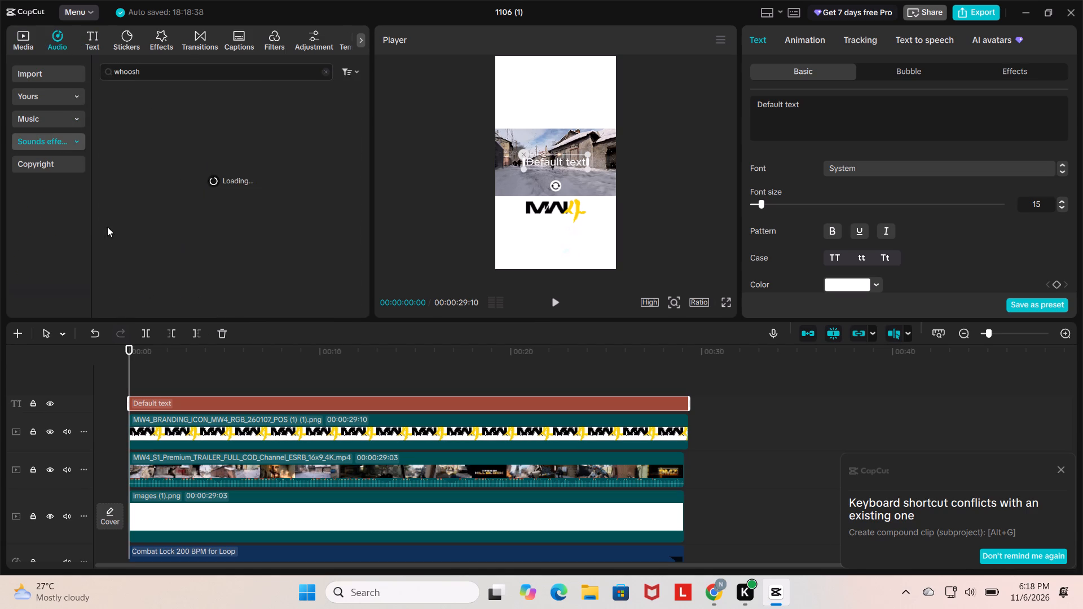
left_click(199, 117)
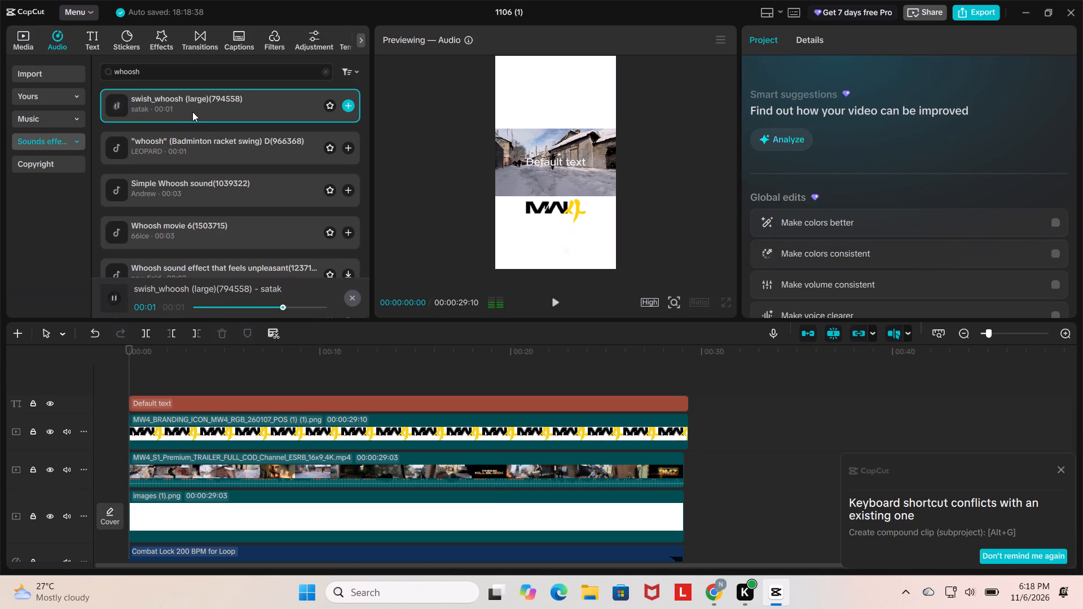
left_click(161, 147)
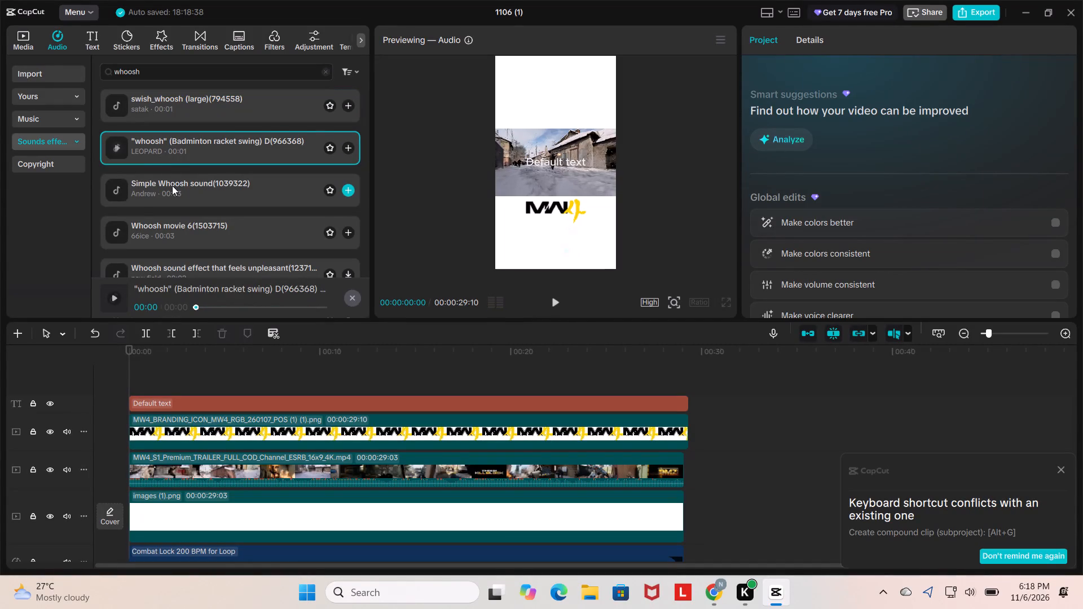
left_click(173, 183)
left_click(184, 140)
left_click(173, 108)
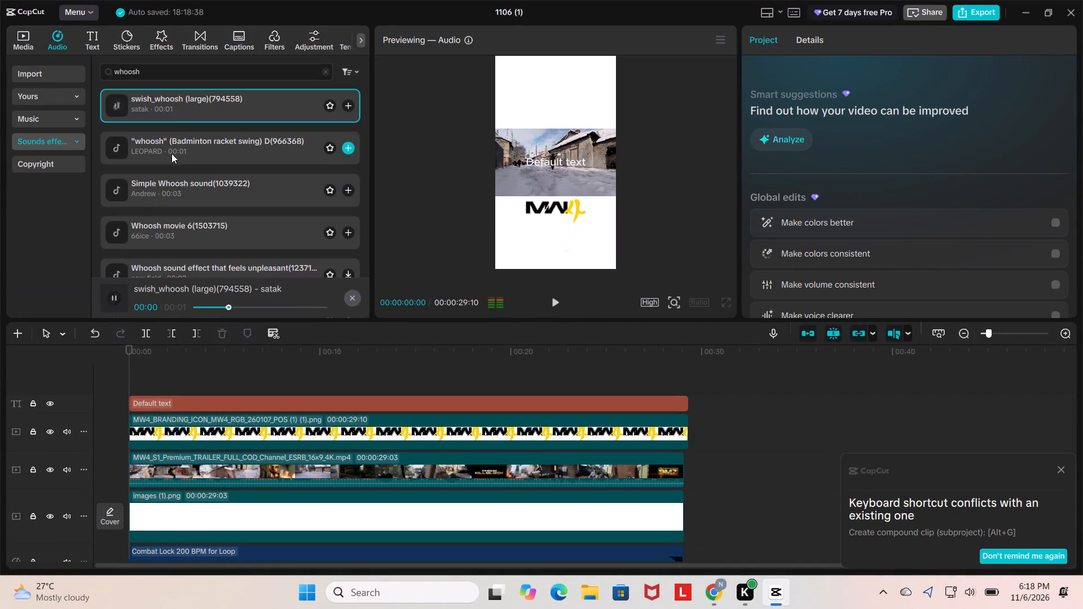
left_click(170, 144)
left_click(174, 112)
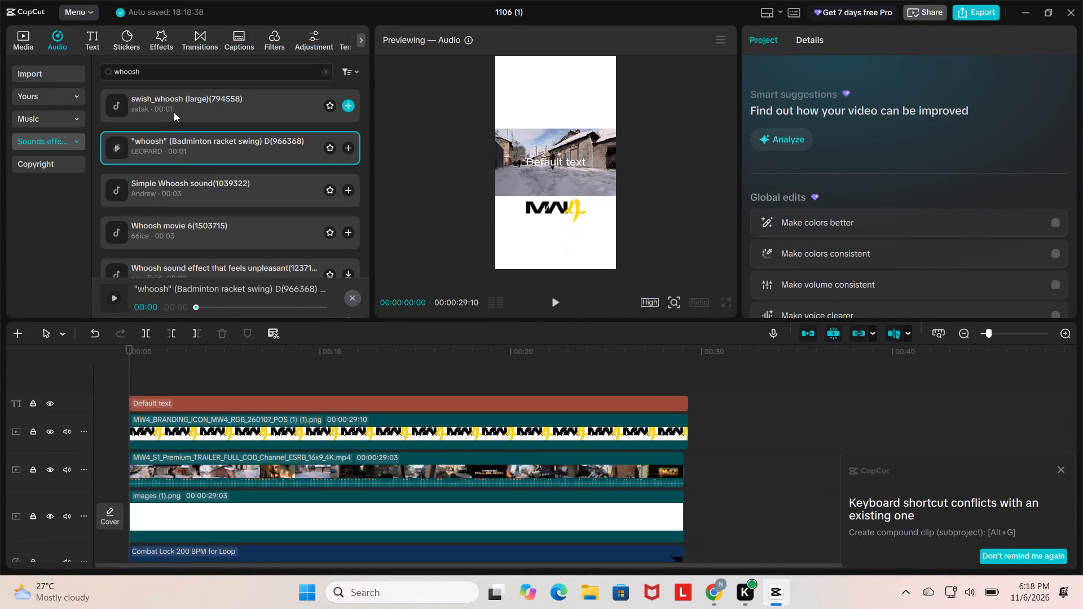
left_click(180, 158)
scroll(183, 160, "down", 1)
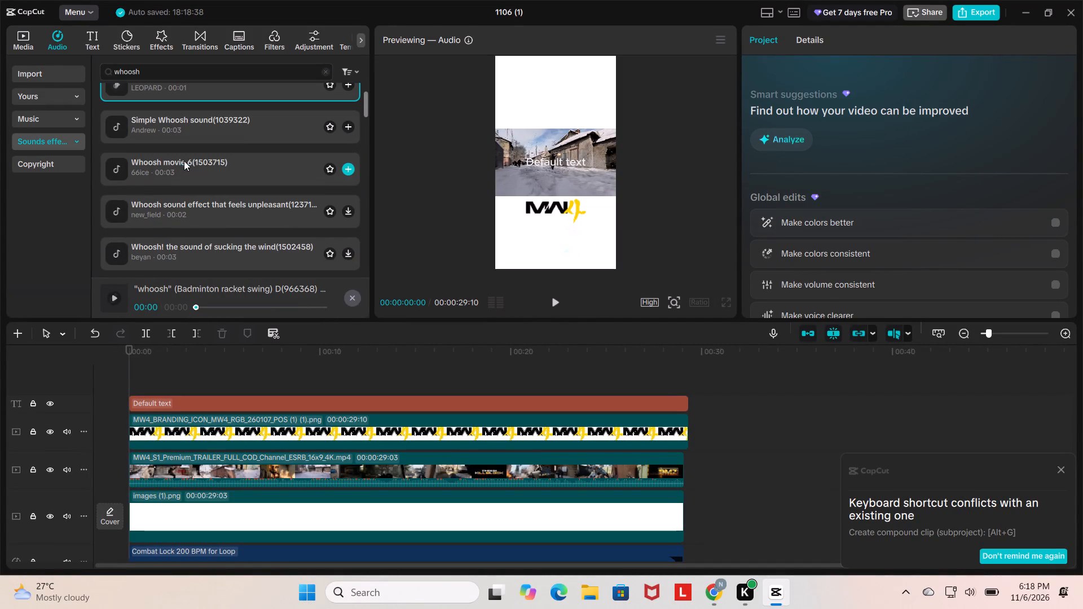
scroll(174, 167, "up", 3)
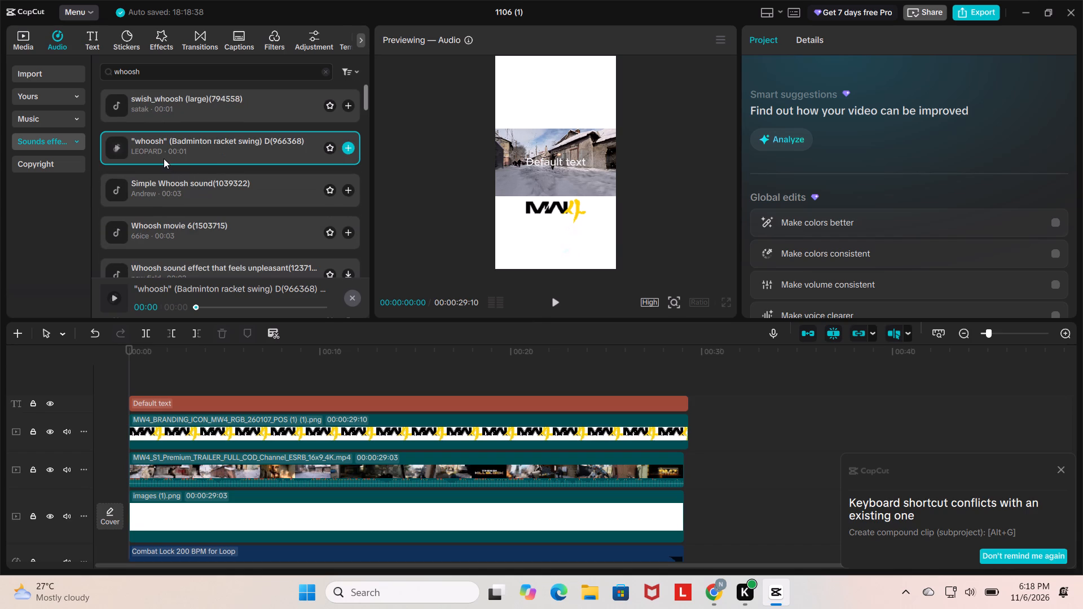
left_click_drag(170, 148, 129, 576)
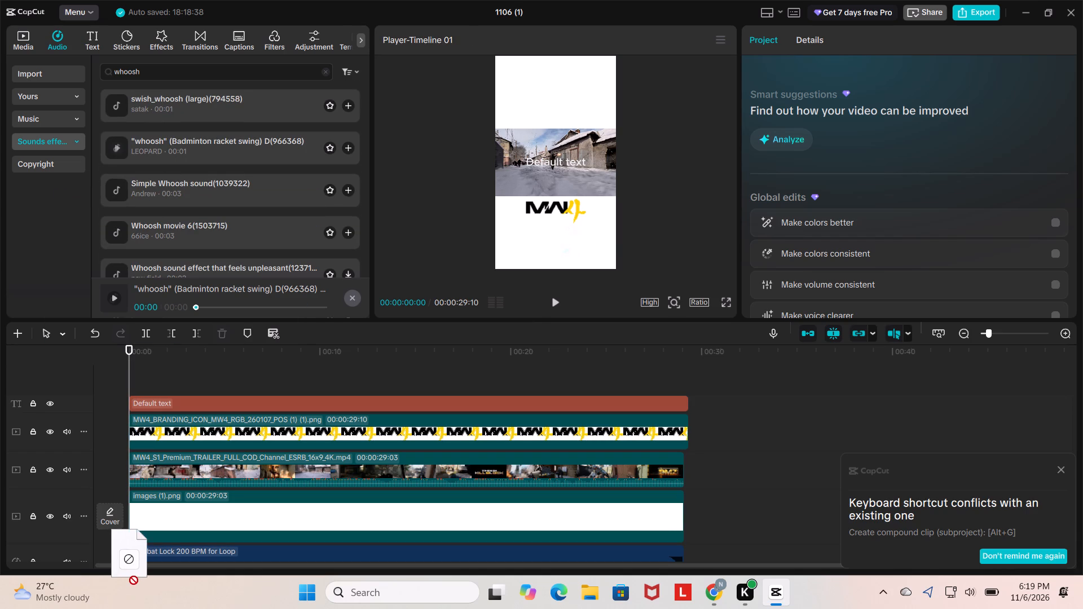
left_click_drag(129, 576, 132, 538)
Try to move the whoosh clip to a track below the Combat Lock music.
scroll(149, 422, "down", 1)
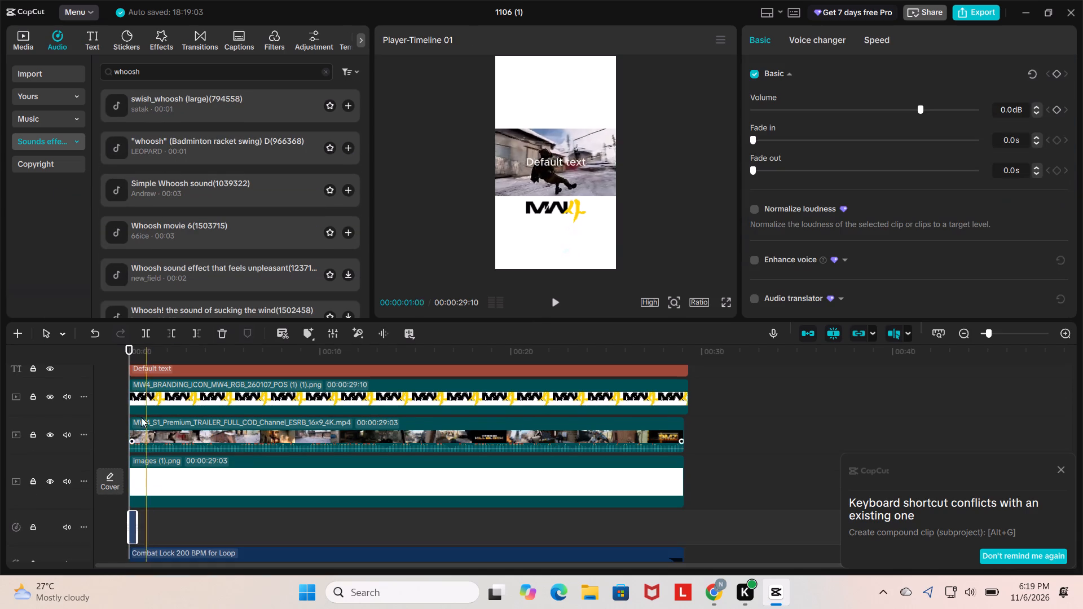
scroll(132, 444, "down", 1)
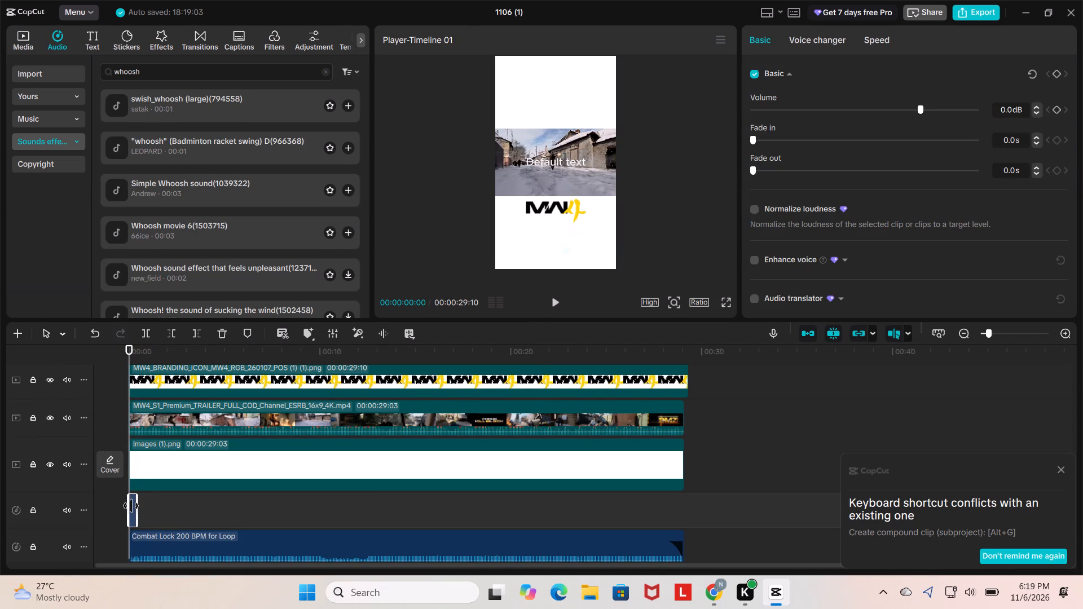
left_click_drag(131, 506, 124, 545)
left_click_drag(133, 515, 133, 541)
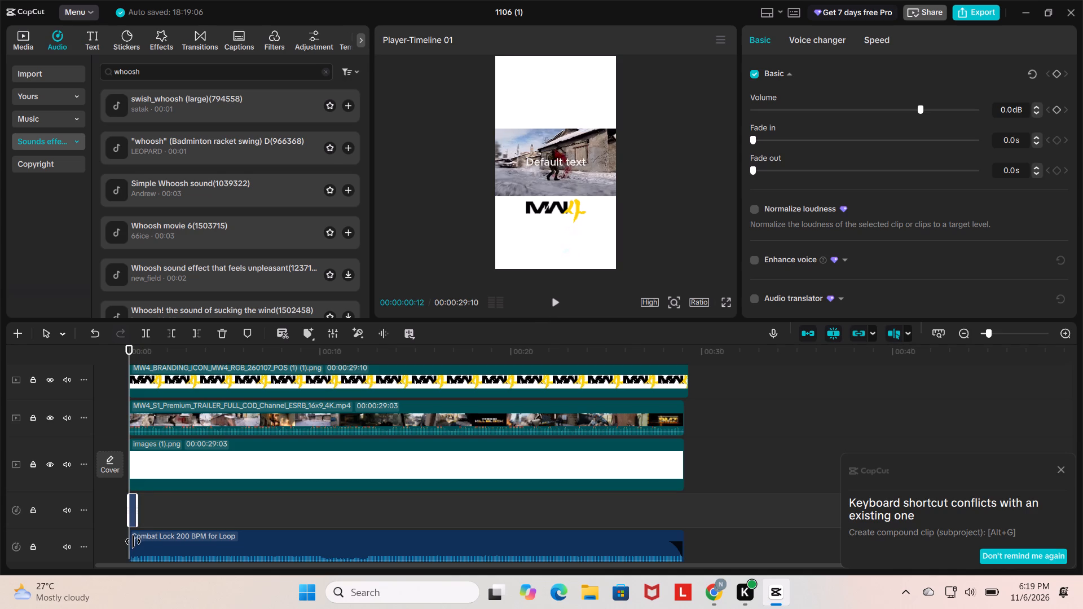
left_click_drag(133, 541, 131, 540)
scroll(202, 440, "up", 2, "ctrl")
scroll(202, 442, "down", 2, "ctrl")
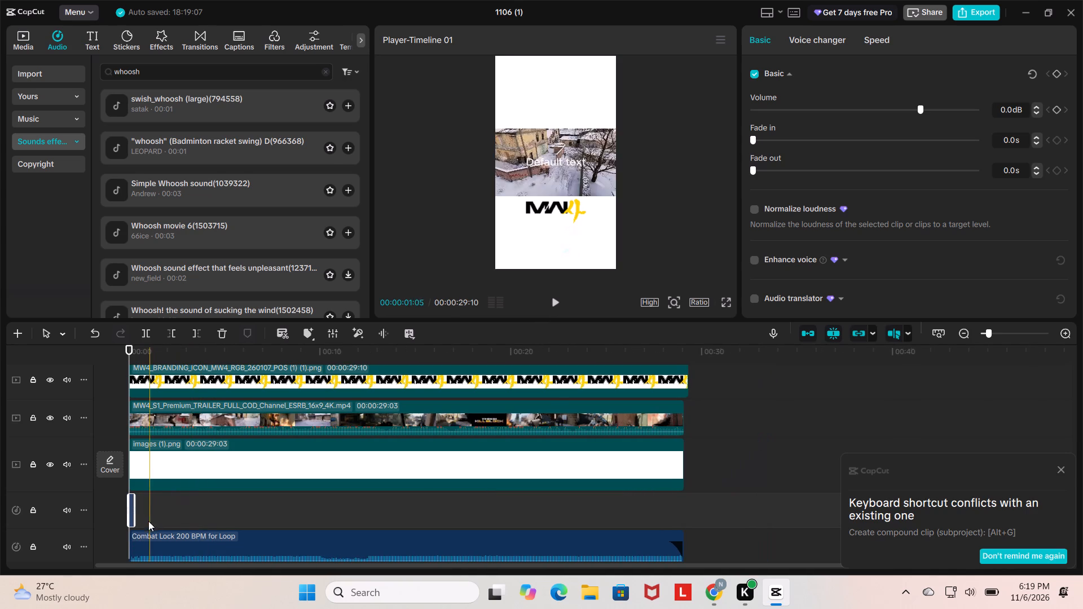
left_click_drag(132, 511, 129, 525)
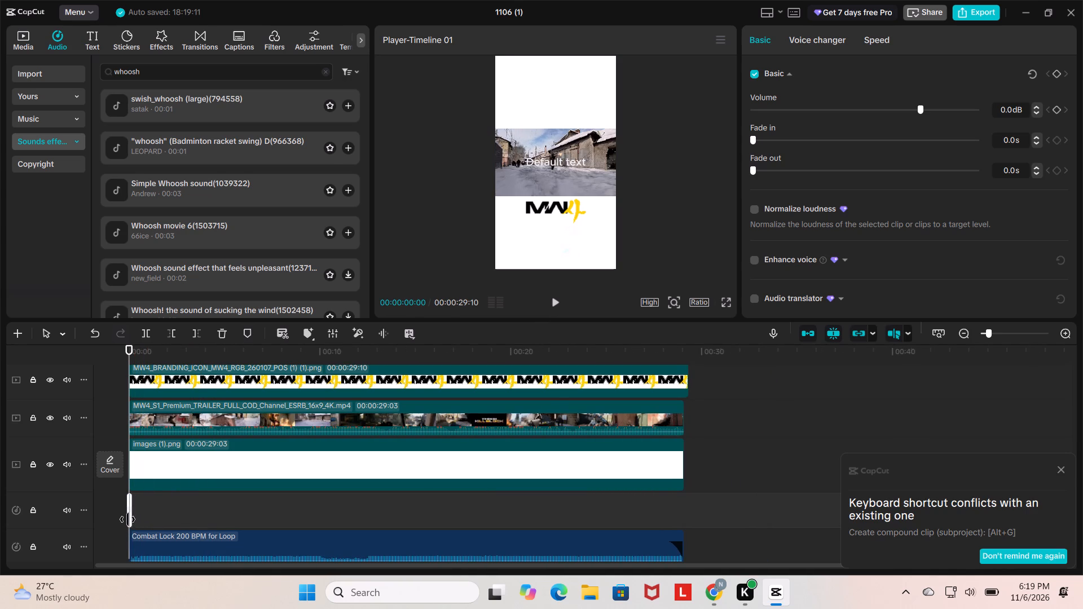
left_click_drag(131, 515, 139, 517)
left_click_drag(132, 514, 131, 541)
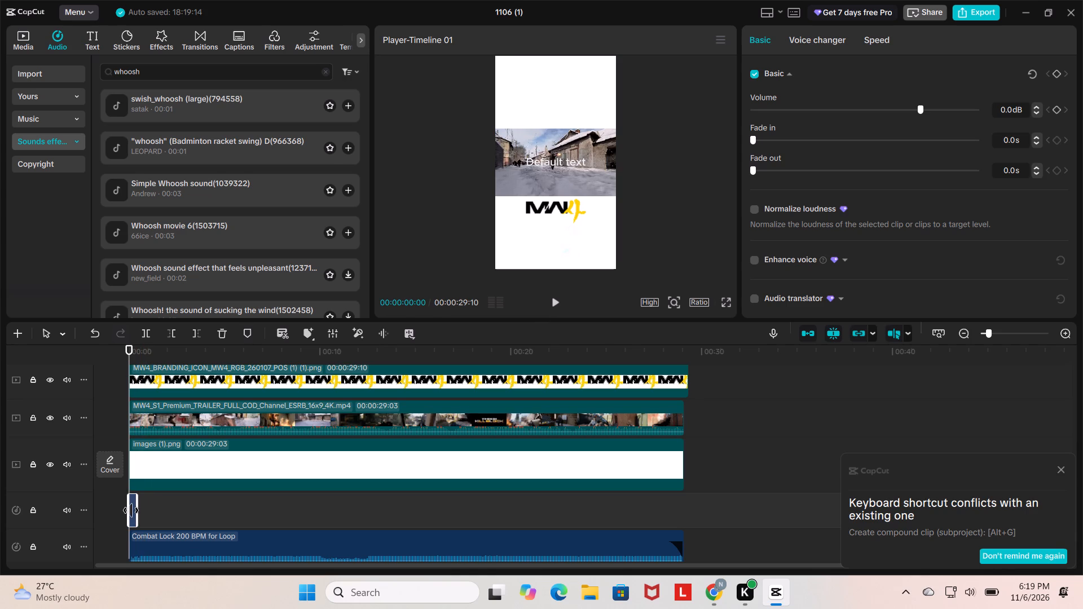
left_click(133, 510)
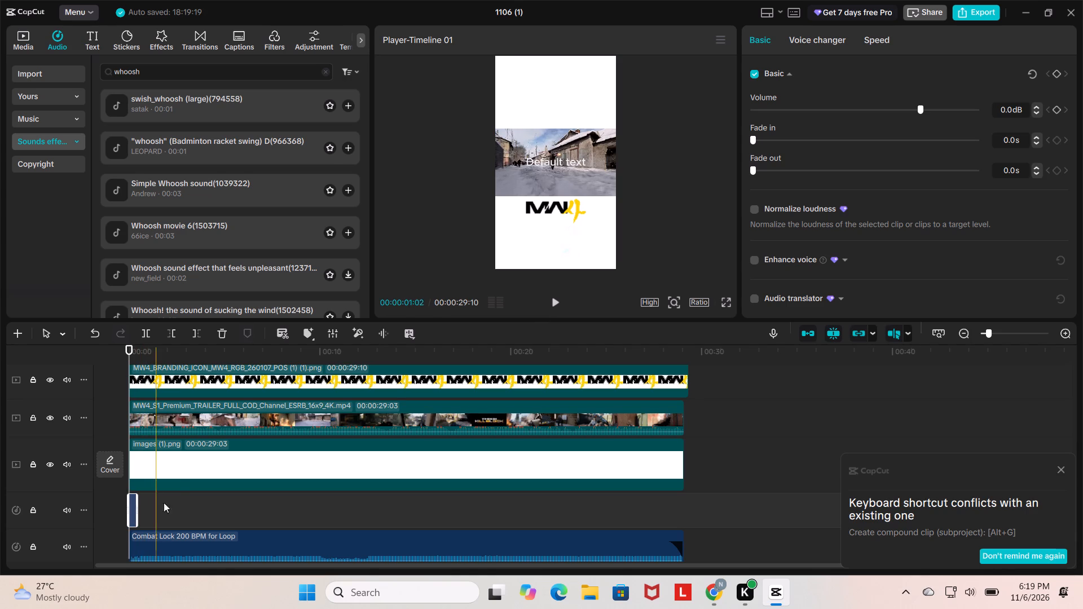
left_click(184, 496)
Move the Combat Lock music clip to the track above the whoosh sound effect.
left_click_drag(162, 547, 165, 498)
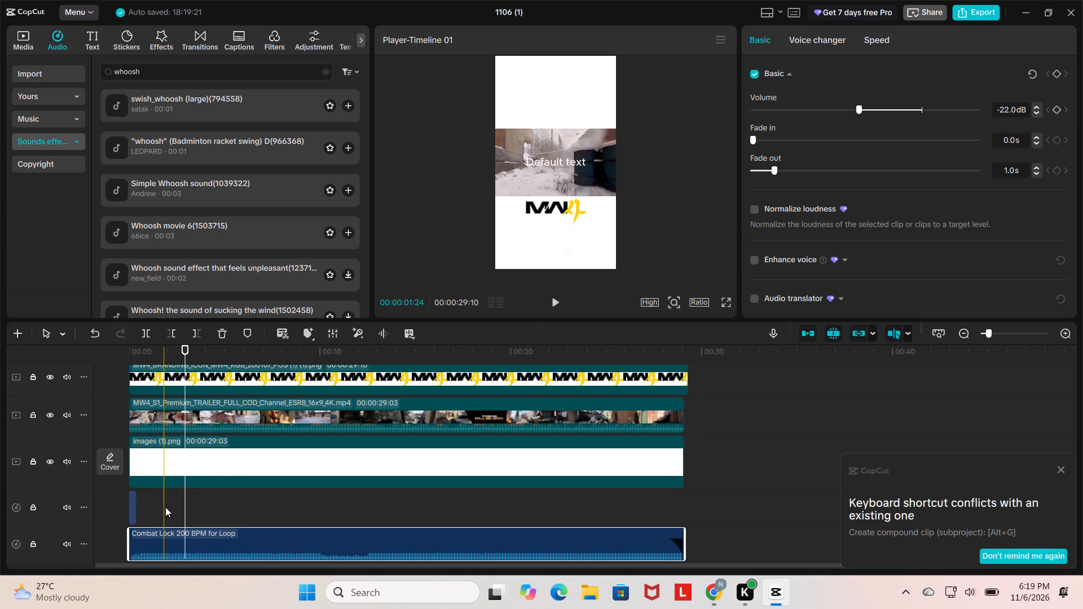
left_click_drag(161, 539, 162, 488)
scroll(173, 435, "down", 3)
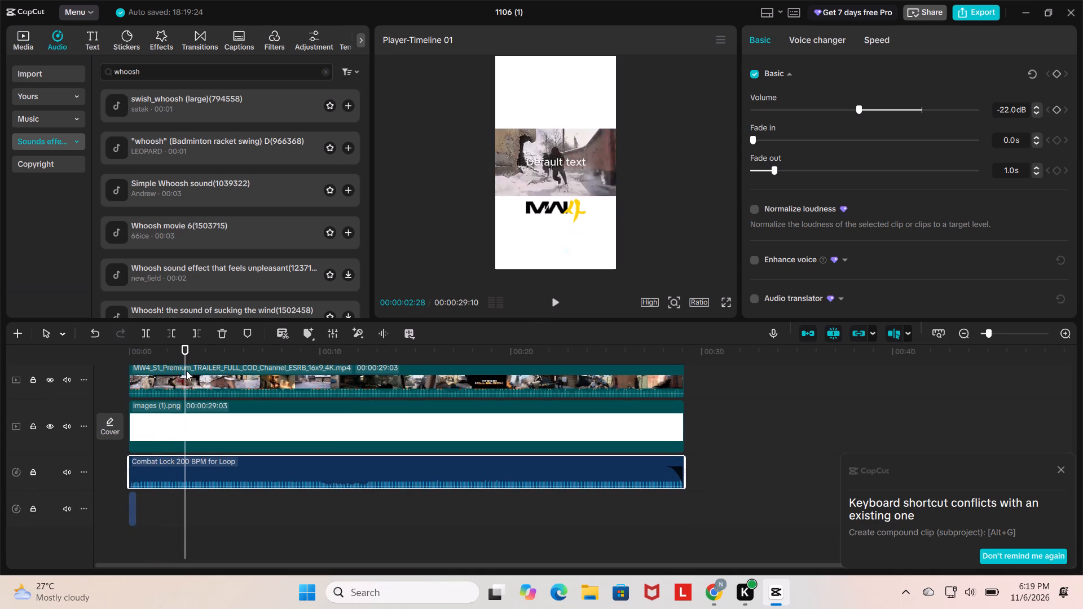
Play the opening repeatedly from the start to check how the whoosh sounds with the trailer and music.
left_click_drag(186, 370, 136, 385)
left_click_drag(186, 348, 155, 352)
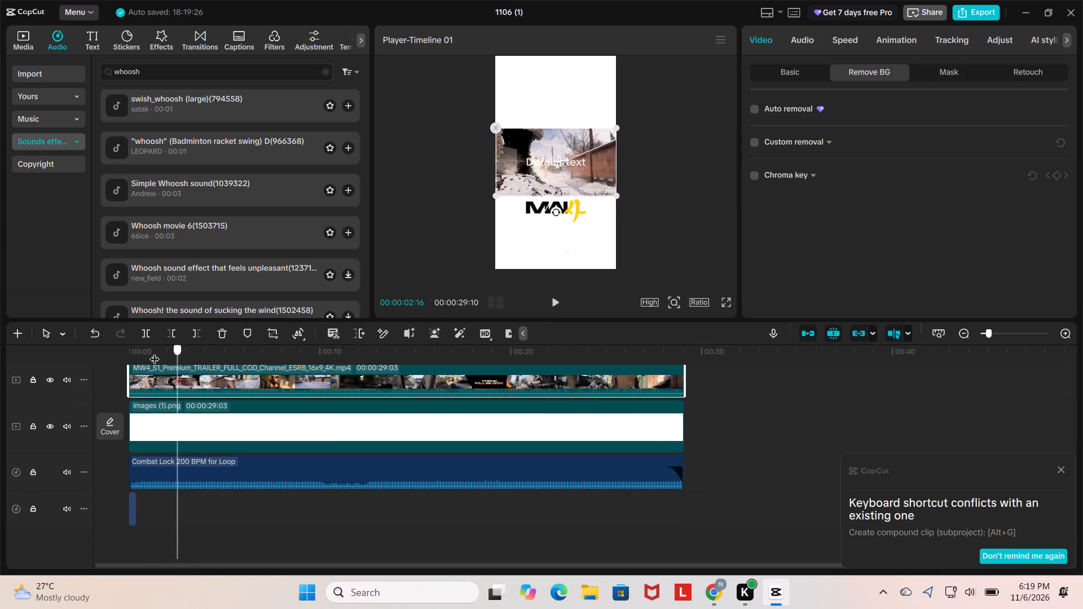
left_click_drag(155, 352, 118, 352)
key("space")
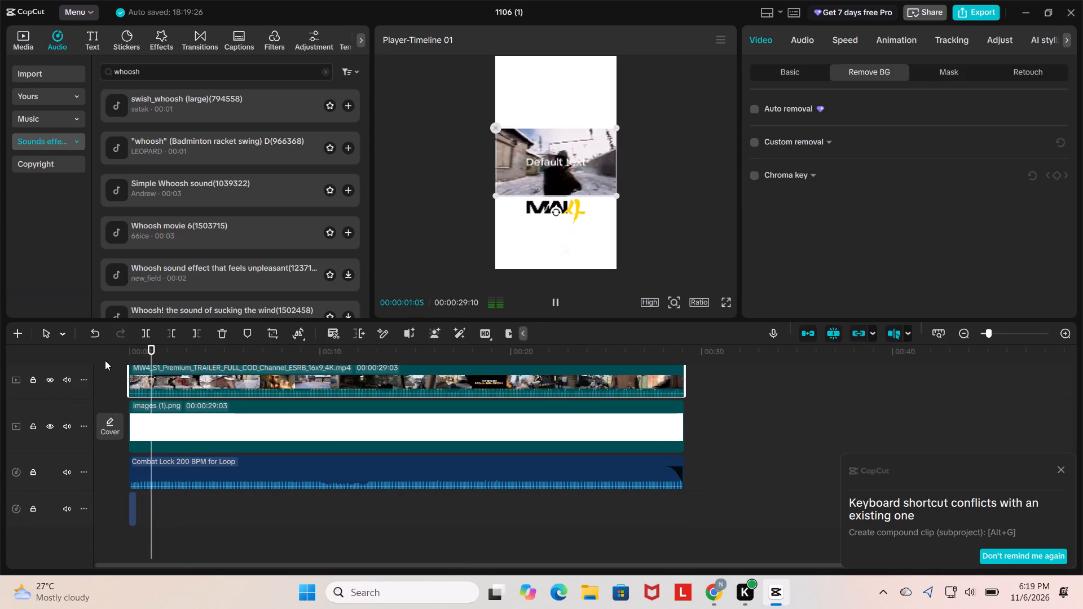
key("space")
left_click_drag(157, 348, 88, 352)
key("space")
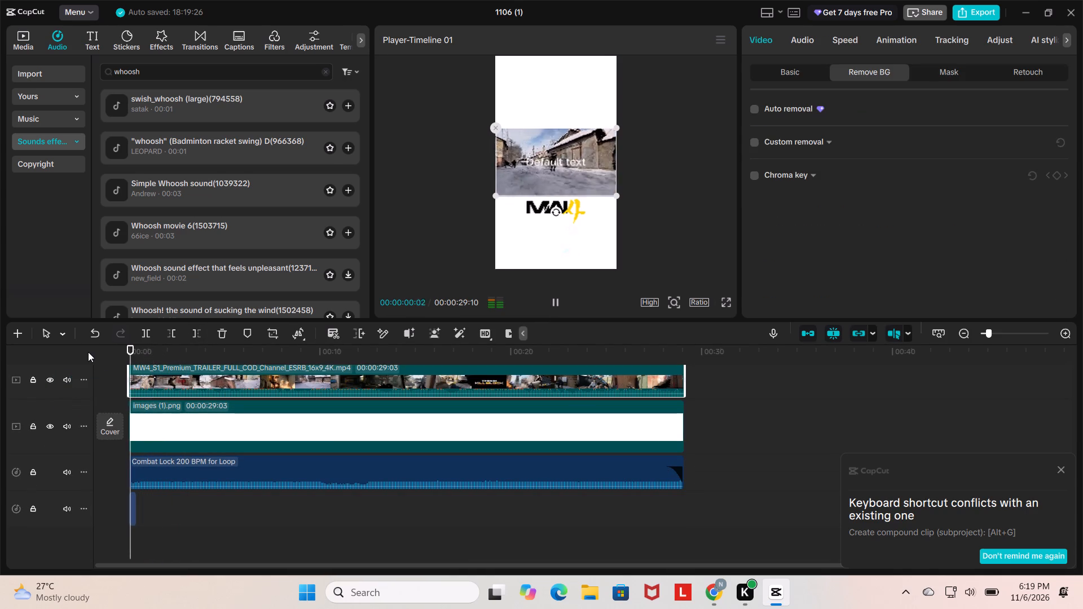
key("space")
key("space")
key("space")
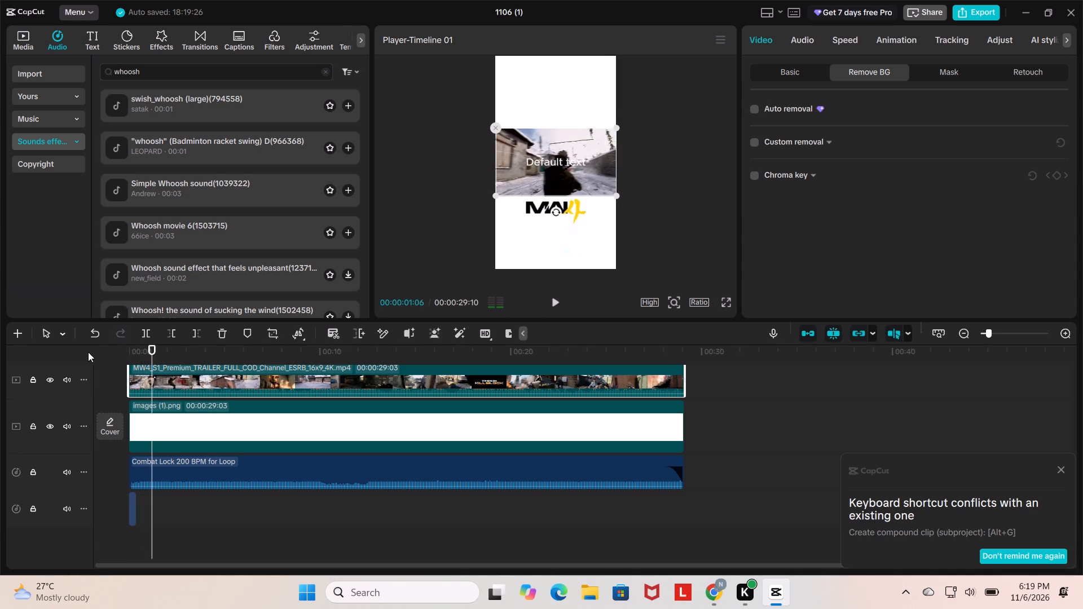
key("space")
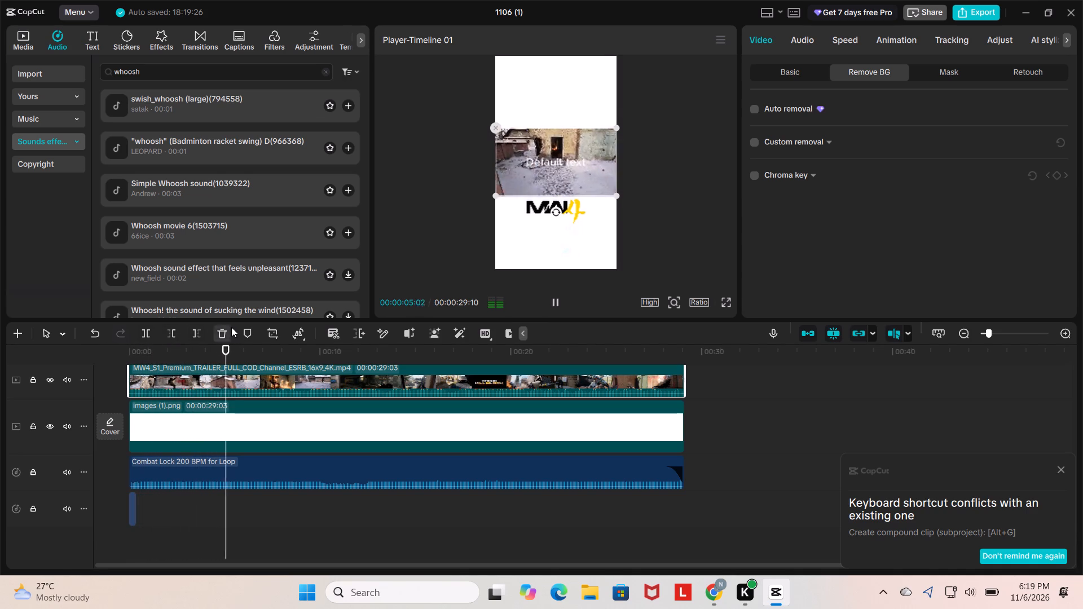
key("space")
left_click_drag(234, 350, 3, 358)
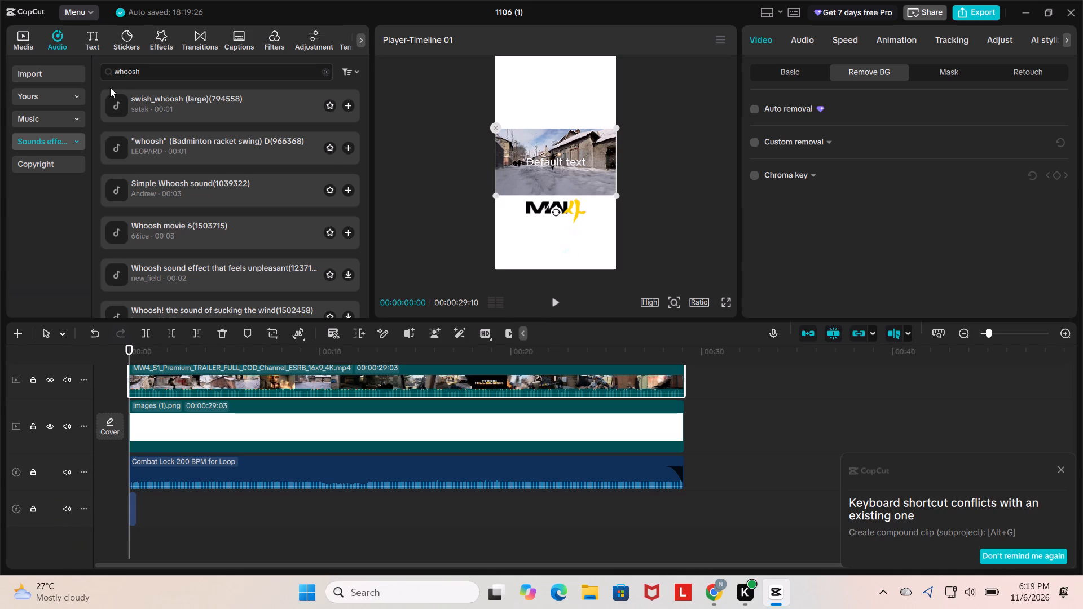
Replace the whoosh query in the sound effects library with a search for "camera capture".
left_click(179, 74)
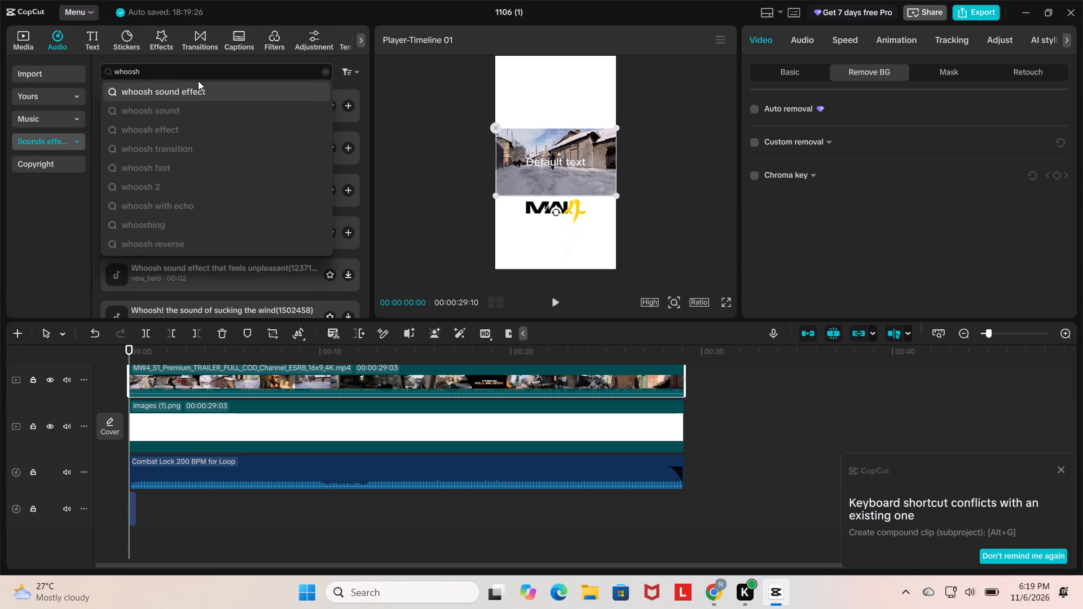
key("BackSpace")
key("BackSpace")
key("BackSpace")
key("BackSpace")
key("BackSpace")
key("BackSpace")
key("BackSpace")
key("BackSpace")
key("BackSpace")
key("BackSpace")
key("BackSpace")
key("BackSpace")
key("BackSpace")
key("BackSpace")
key("BackSpace")
key("BackSpace")
key("BackSpace")
key("BackSpace")
left_click(214, 108)
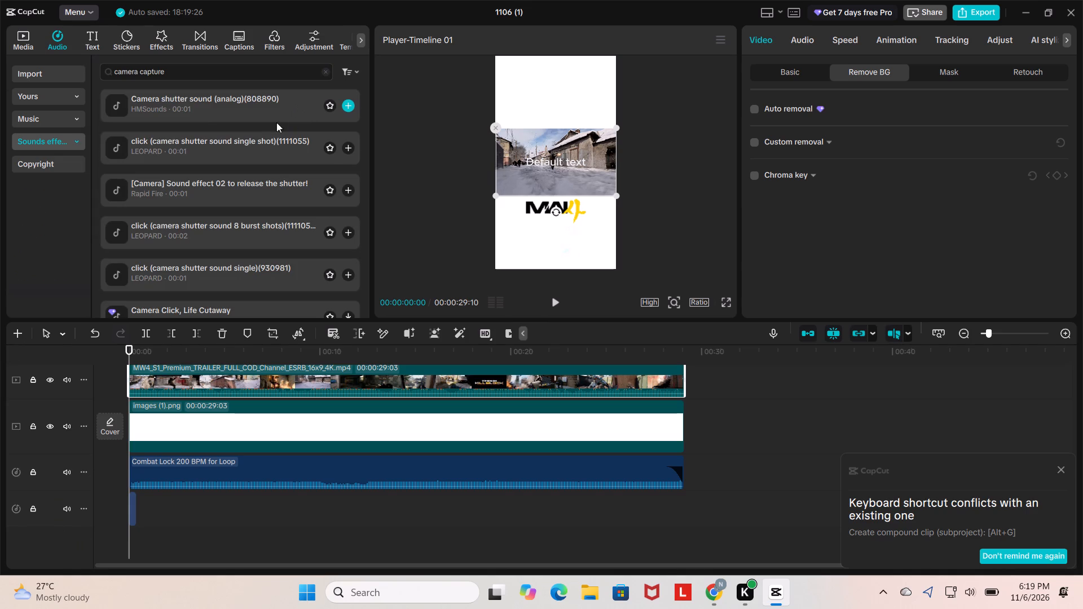
Preview the camera shutter sounds and place "click (camera shutter sound single shot)" at the timeline start, on a new track below the whoosh.
left_click(202, 114)
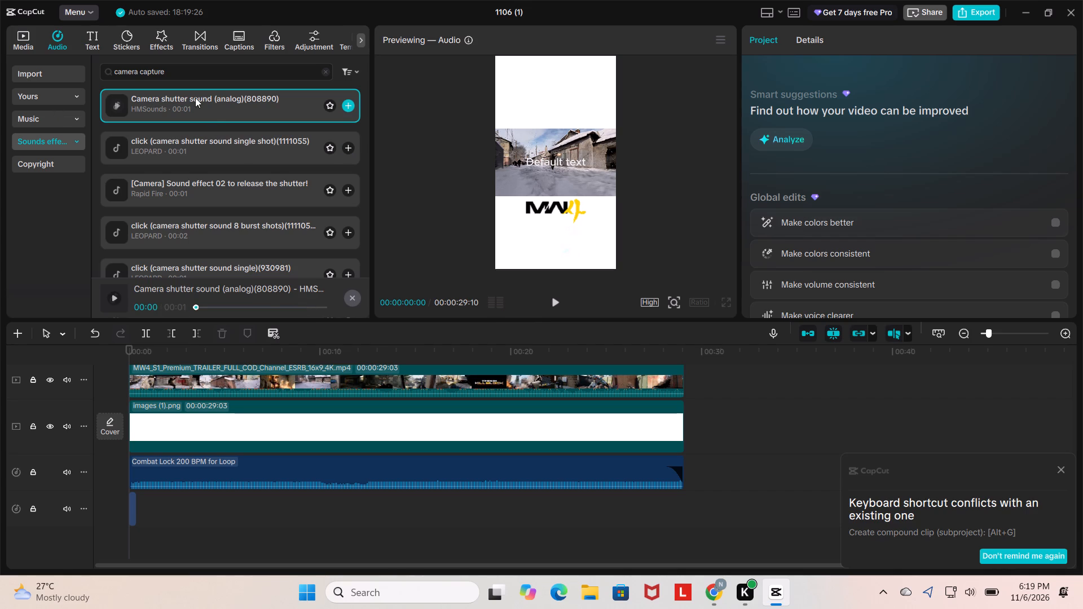
double_click(195, 98)
left_click(200, 142)
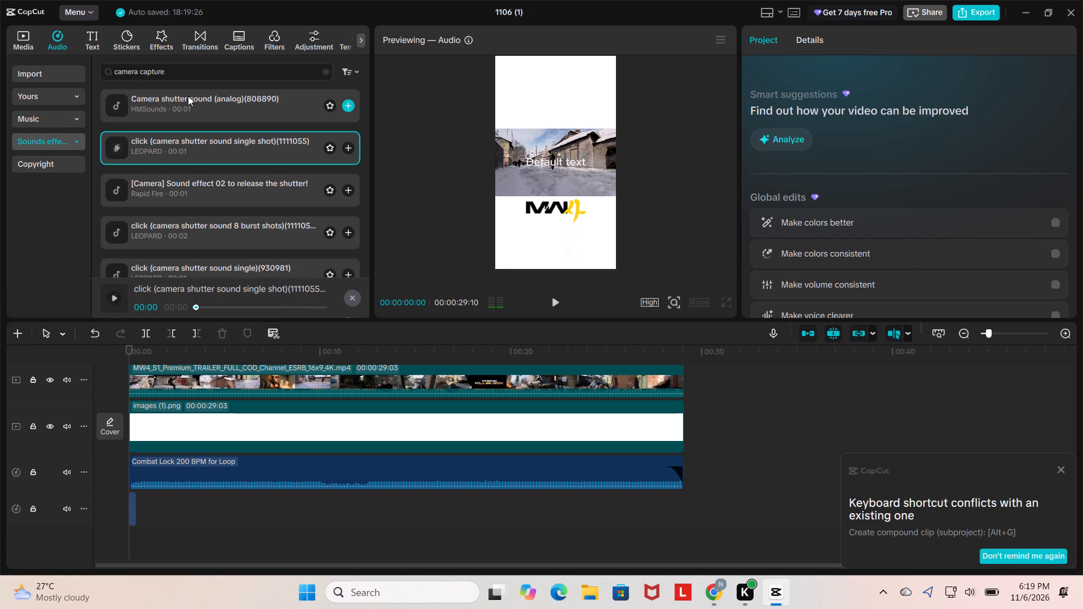
left_click(188, 96)
left_click(200, 155)
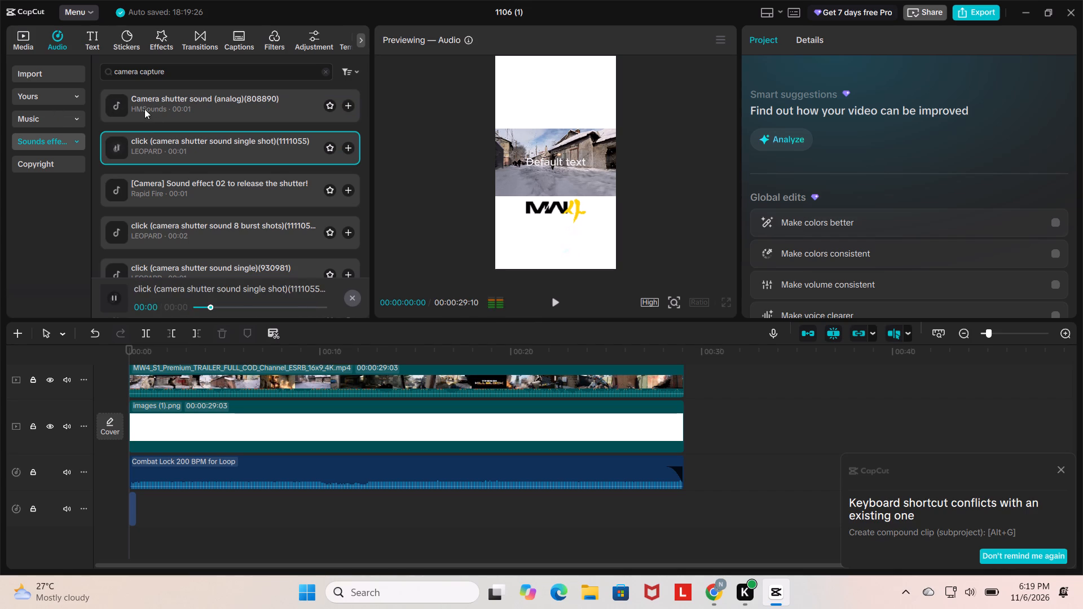
left_click_drag(189, 157, 129, 541)
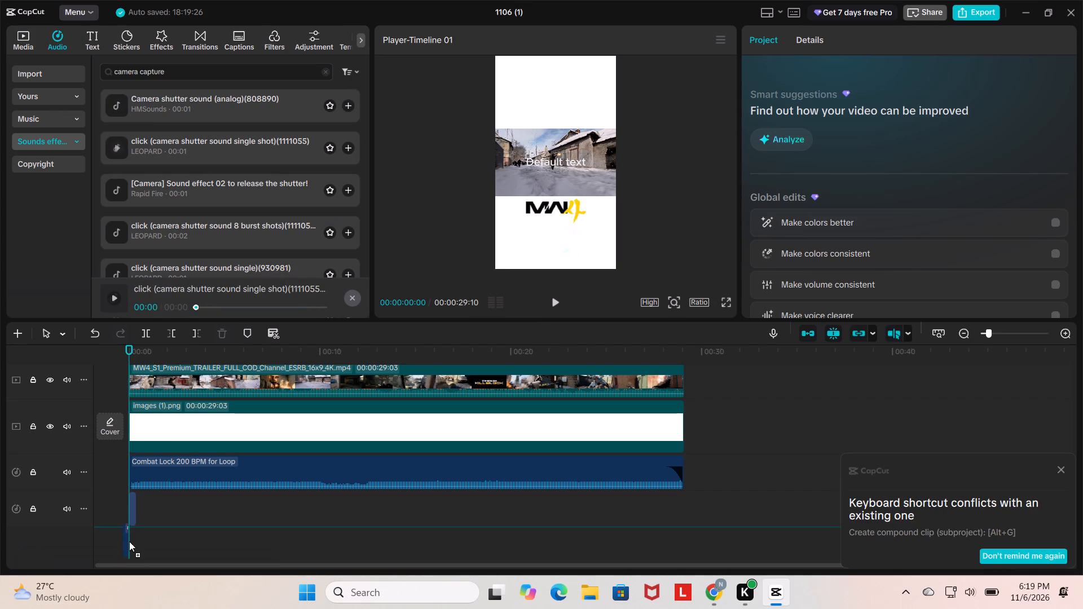
left_click_drag(129, 541, 132, 541)
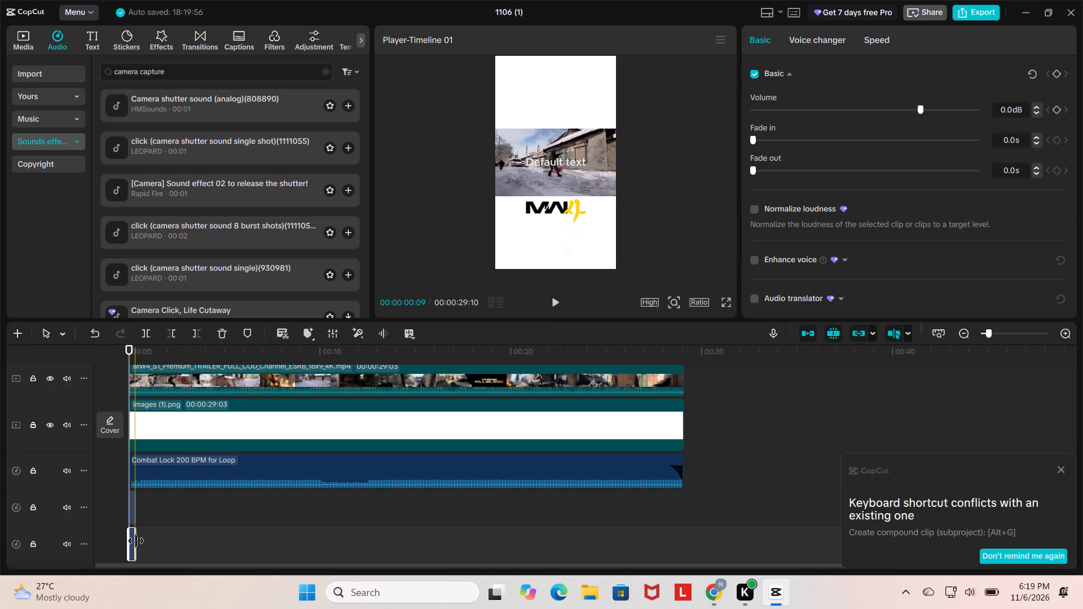
left_click_drag(137, 541, 171, 542)
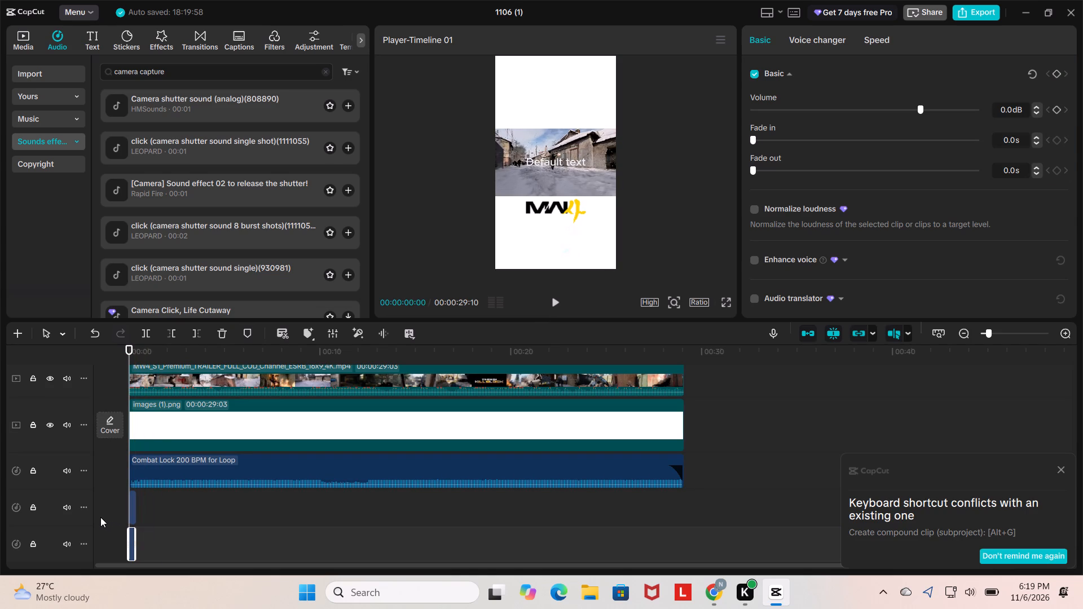
Play the opening repeatedly from the start to check how the camera shutter click sounds with the whoosh and music.
key("space")
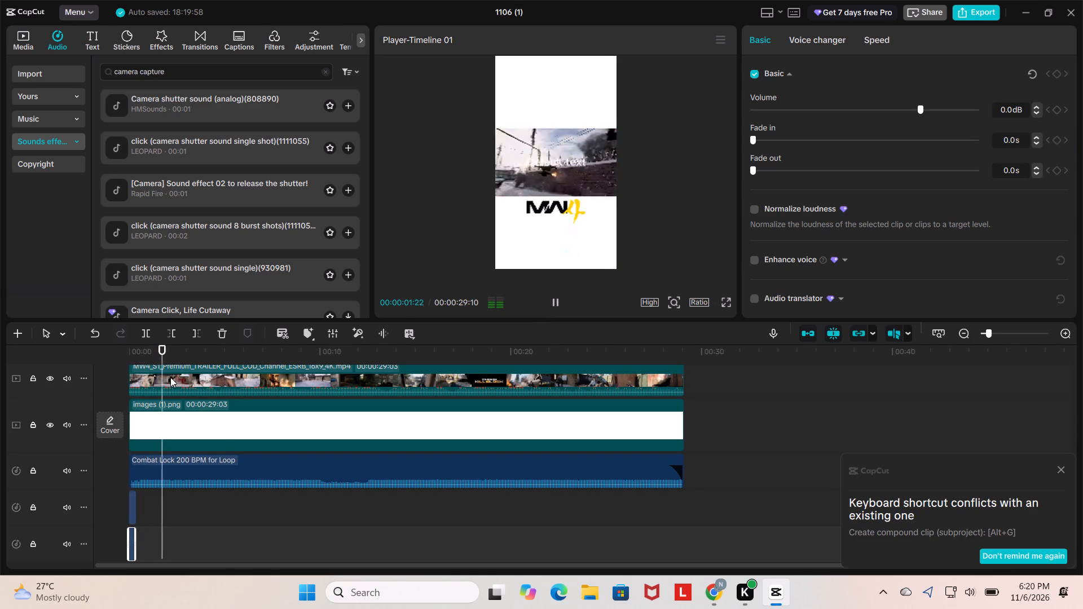
key("space")
left_click_drag(168, 348, 68, 348)
key("space")
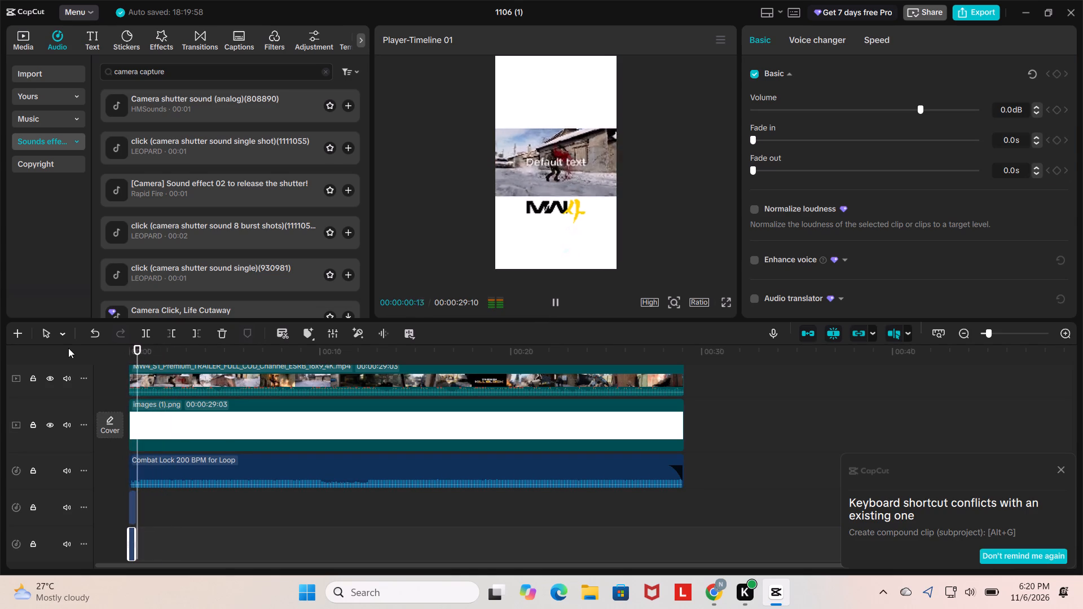
key("space")
left_click_drag(159, 359, 112, 363)
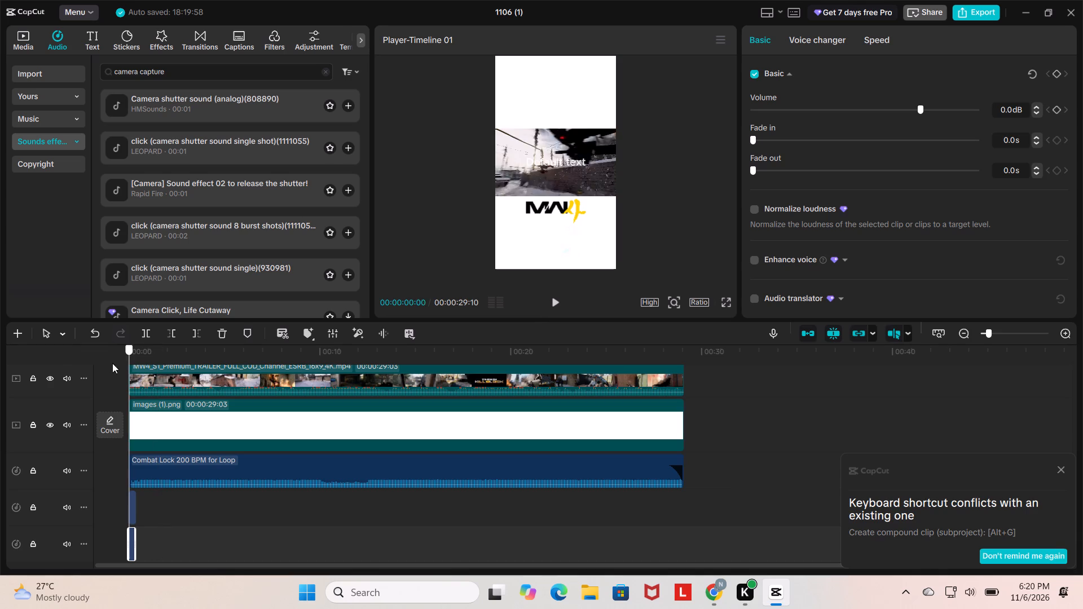
left_click_drag(112, 363, 76, 363)
key("space")
key("space")
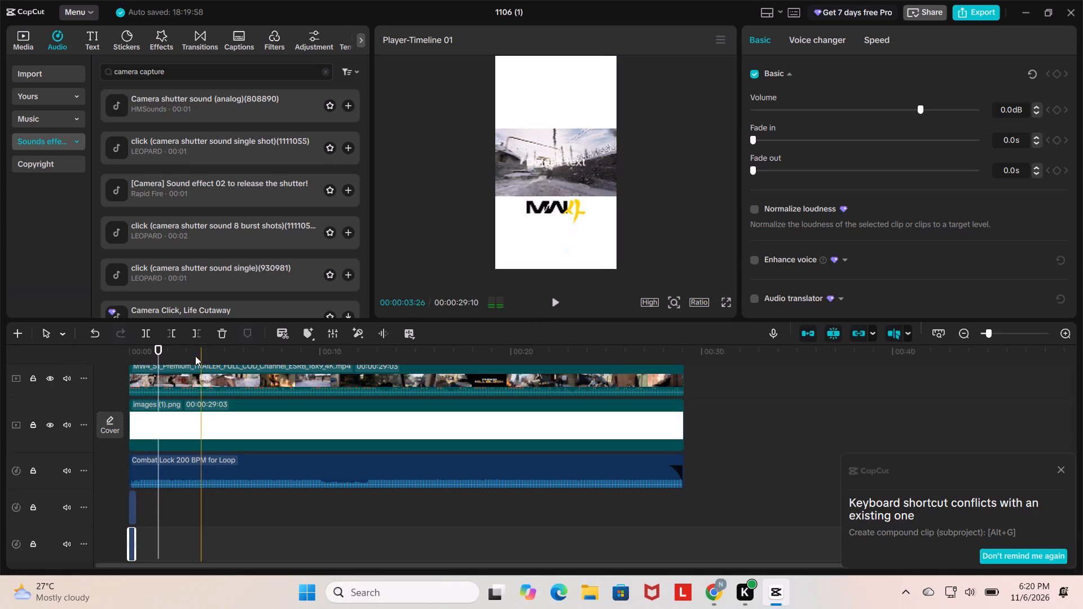
left_click_drag(159, 359, 0, 358)
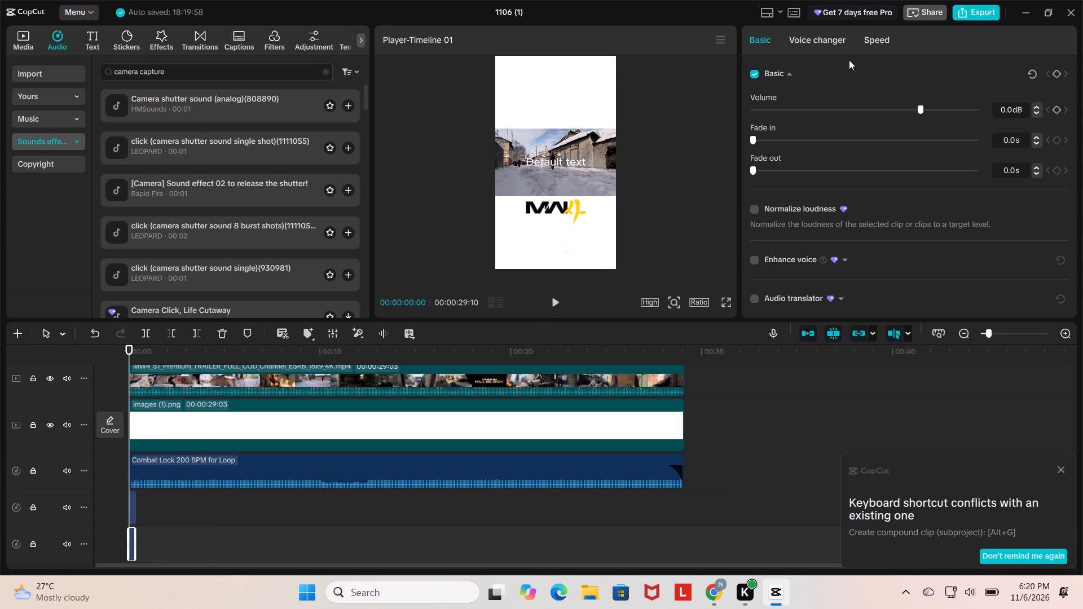
Select the default text over the trailer and delete its placeholder wording except for the initial D.
left_click(547, 157)
left_click(810, 101)
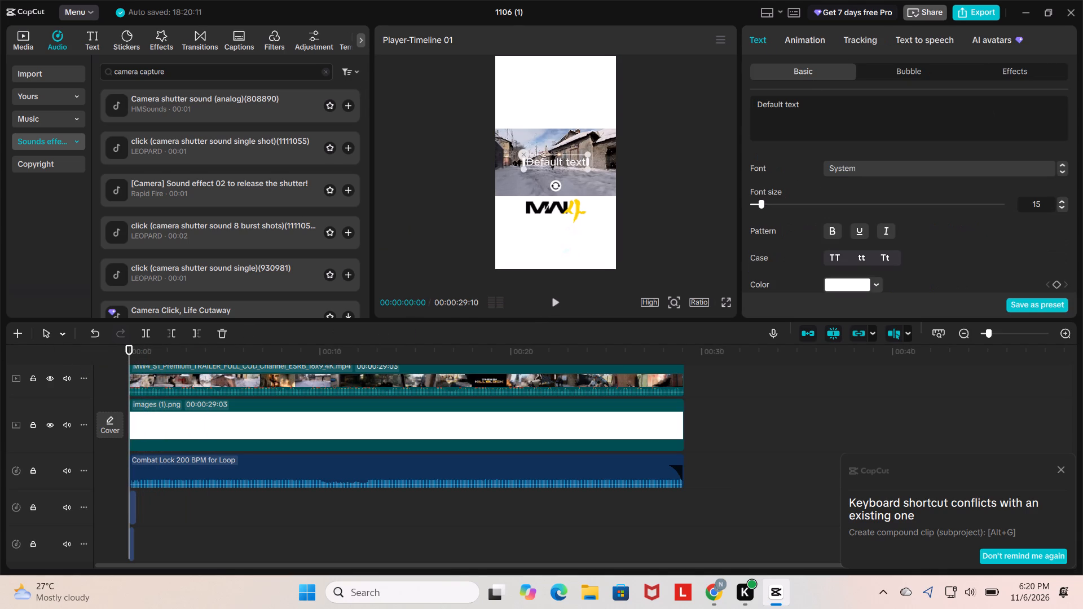
key("BackSpace")
key("BackSpace")
key("BackSpace")
key("BackSpace")
key("BackSpace")
key("BackSpace")
key("BackSpace")
key("BackSpace")
key("BackSpace")
key("BackSpace")
key("BackSpace")
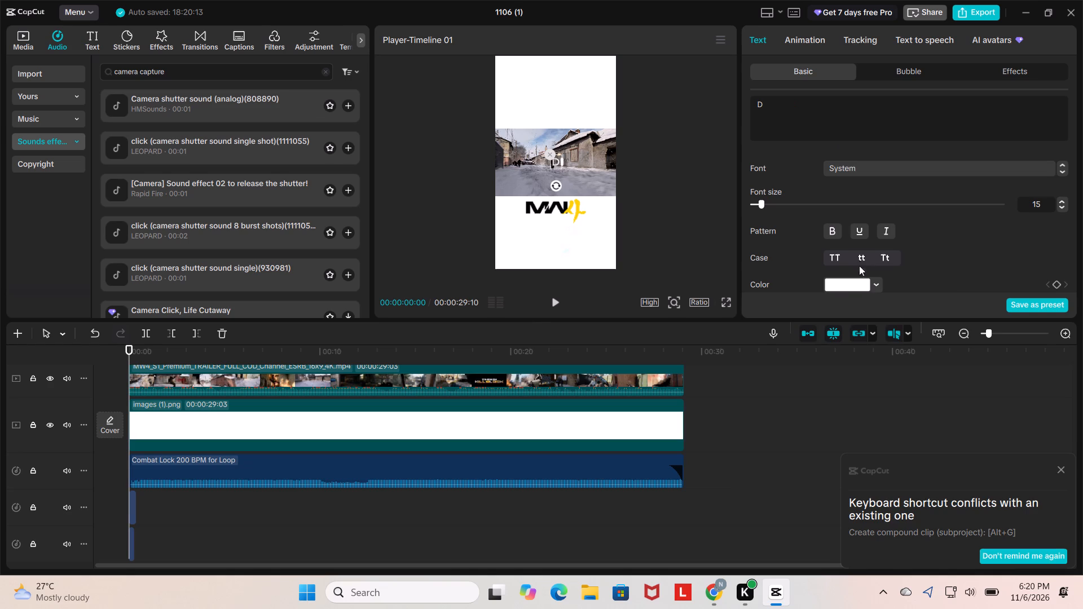
Dismiss the shortcut conflict notice and set the text clip's colour to black.
left_click(864, 287)
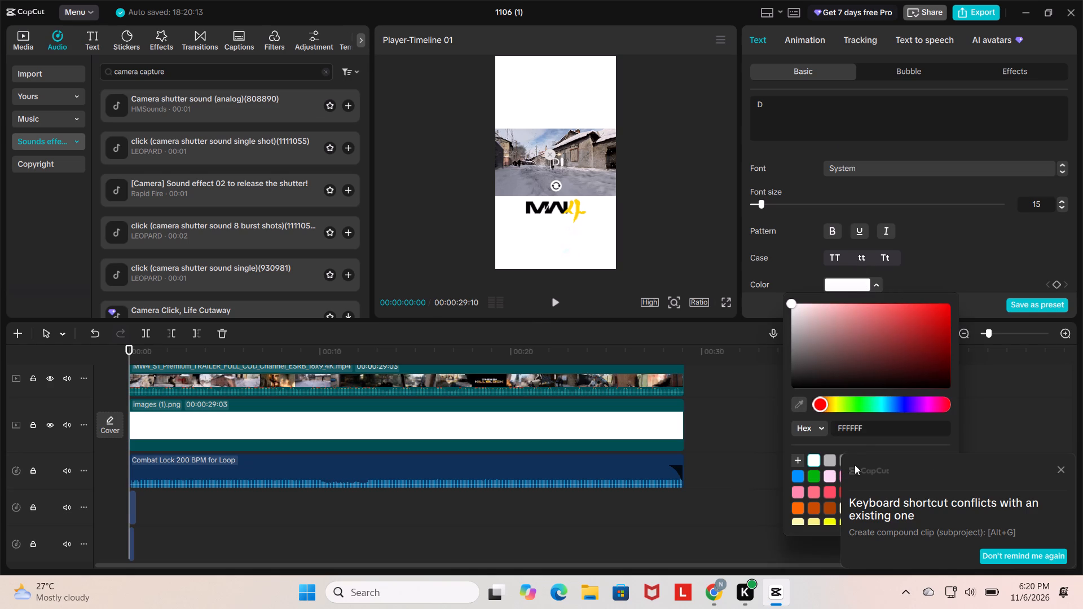
left_click(1065, 470)
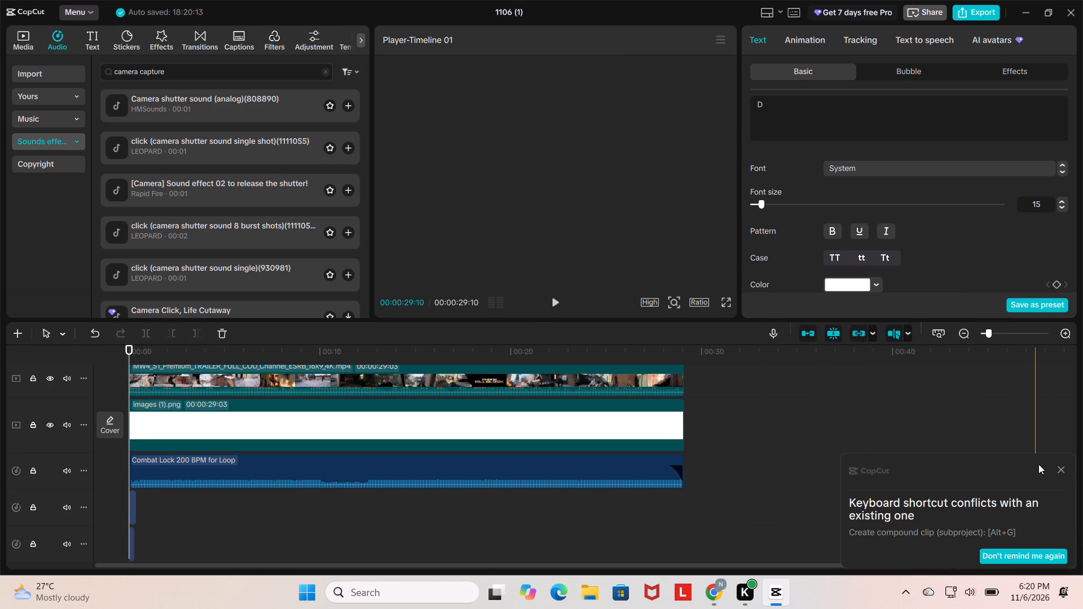
left_click(1061, 469)
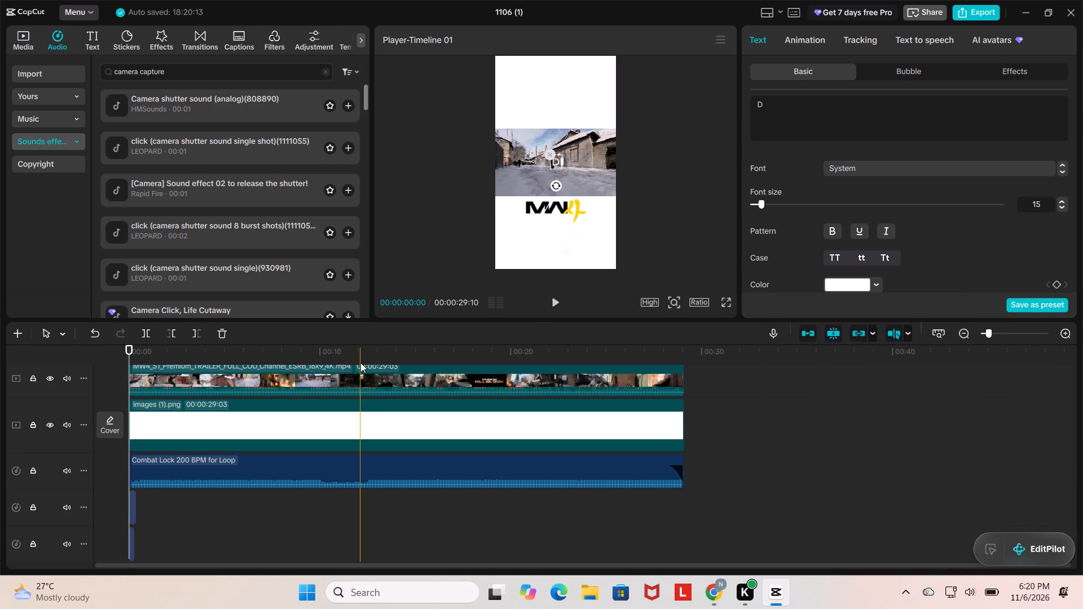
left_click(360, 362)
scroll(265, 270, "up", 3)
scroll(316, 422, "up", 2)
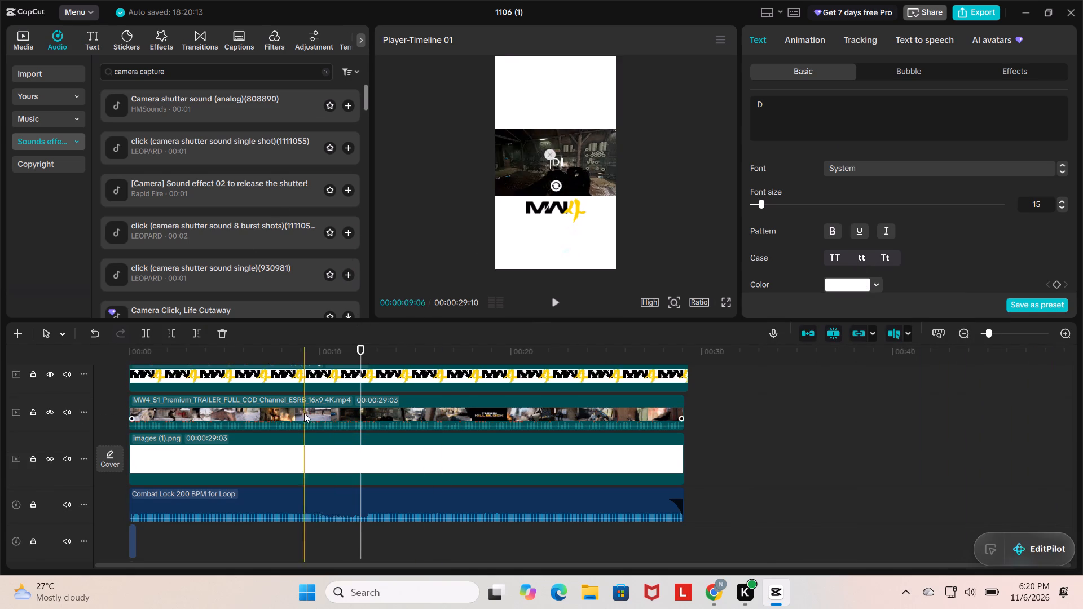
scroll(304, 413, "up", 5)
left_click(313, 378)
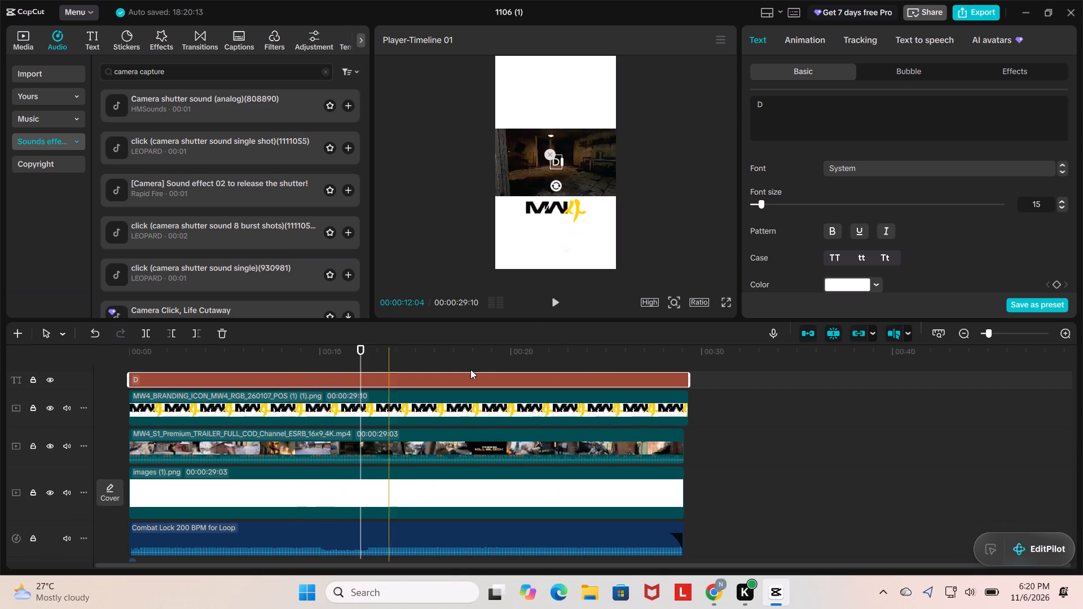
left_click(855, 275)
left_click(861, 289)
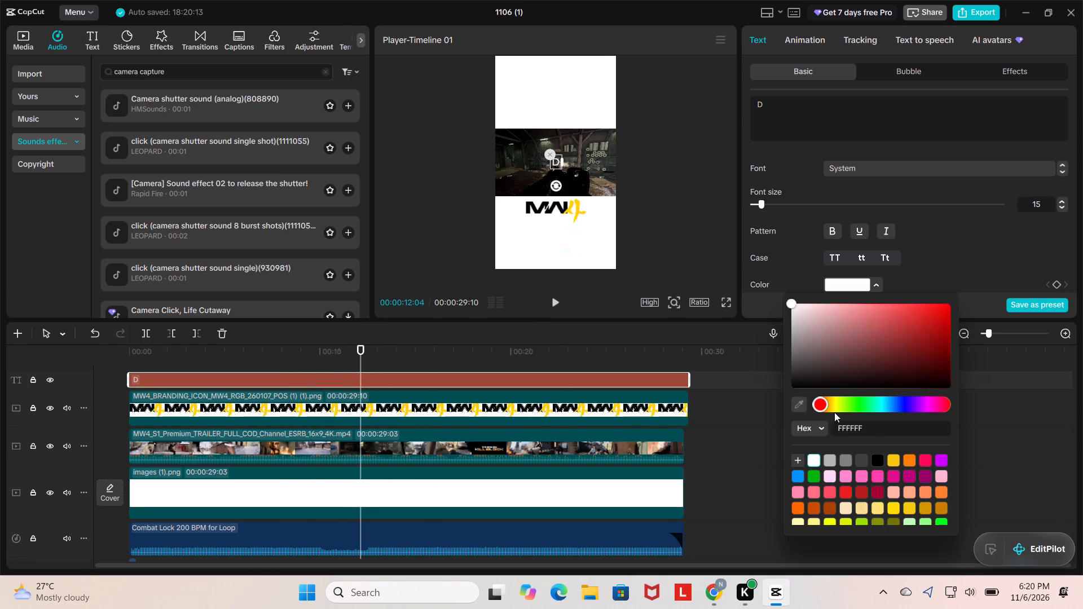
left_click(878, 459)
Move the text up into the white area above the trailer footage.
left_click_drag(560, 160, 565, 114)
Replace the remaining letter of the text clip with SEASON in capitals.
left_click(777, 99)
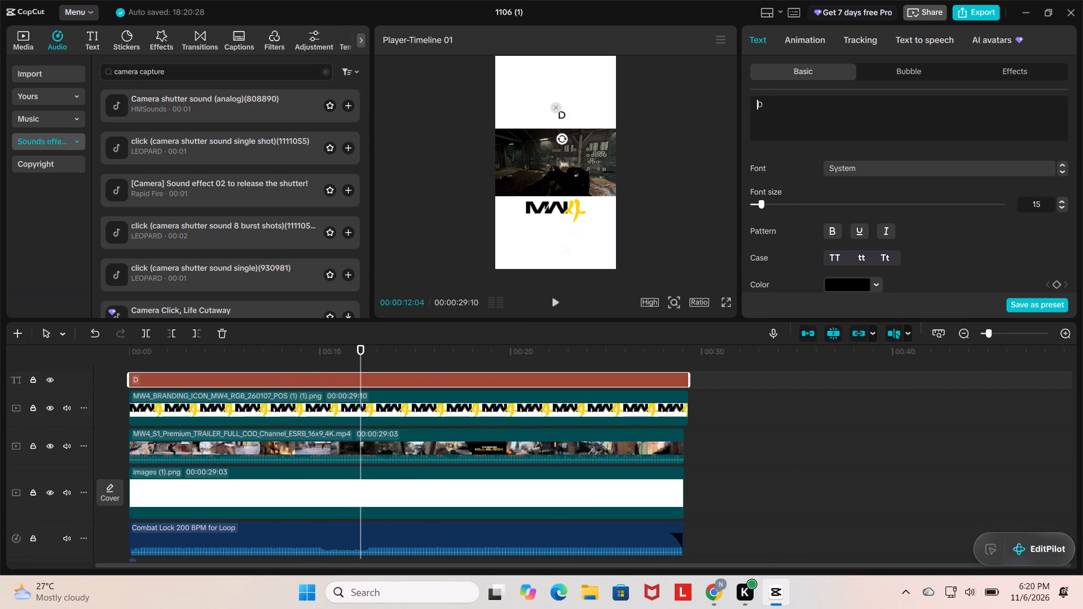
left_click(784, 112)
key("BackSpace")
key("BackSpace")
key("BackSpace")
key("BackSpace")
key("BackSpace")
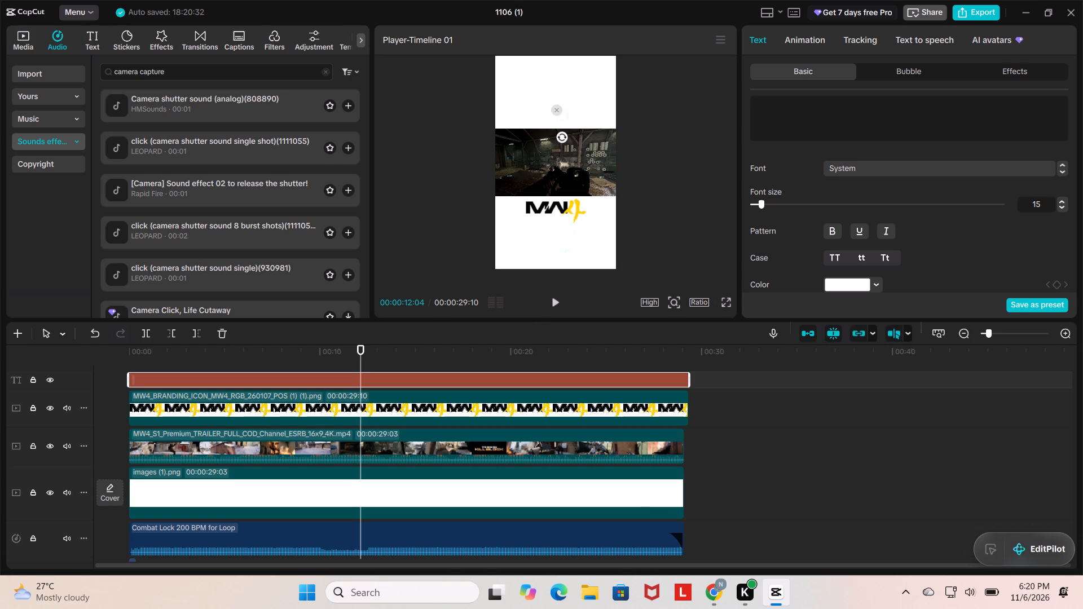
key("s")
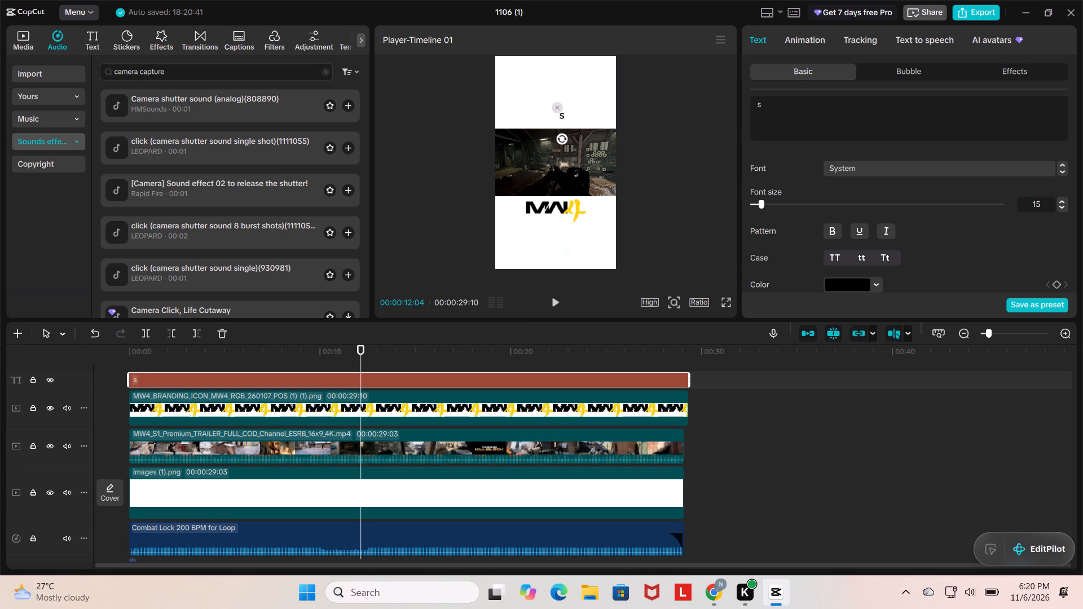
key("BackSpace")
key("BackSpace")
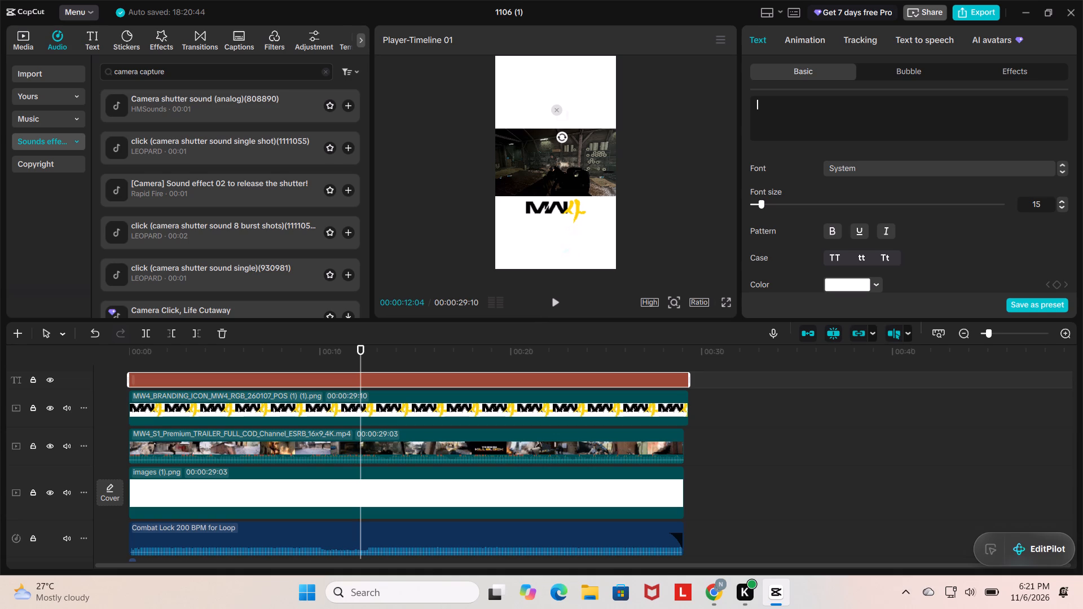
type("Se")
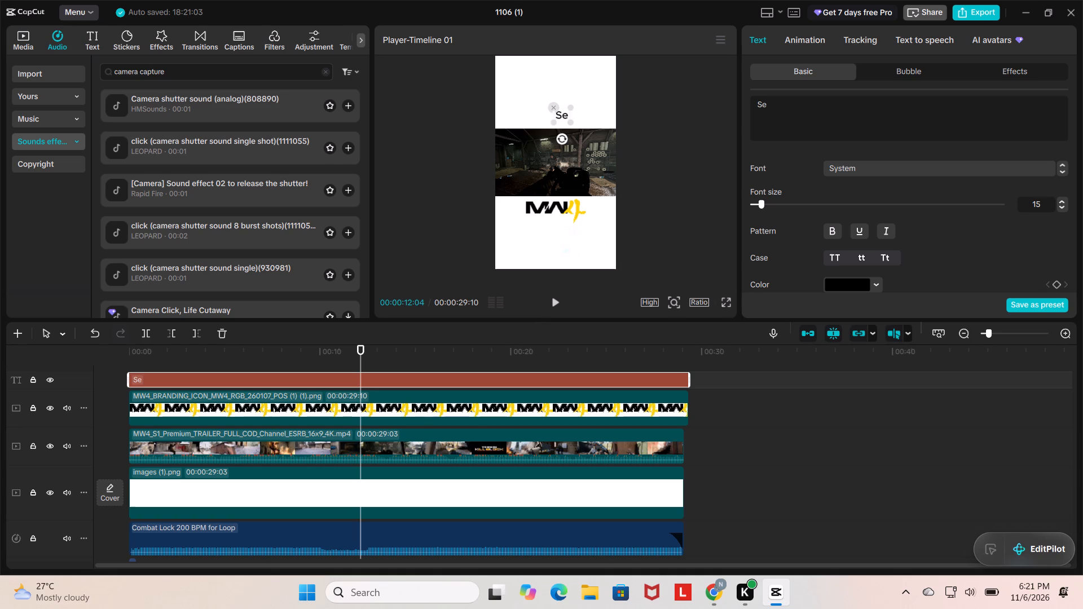
key("BackSpace")
key("BackSpace")
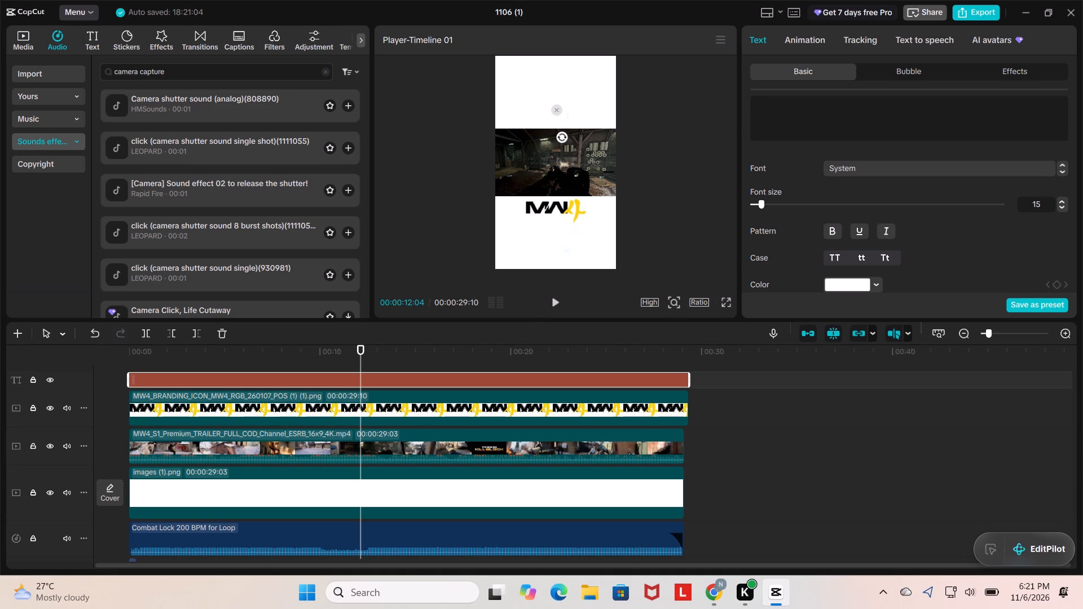
type("SEASON")
key("space")
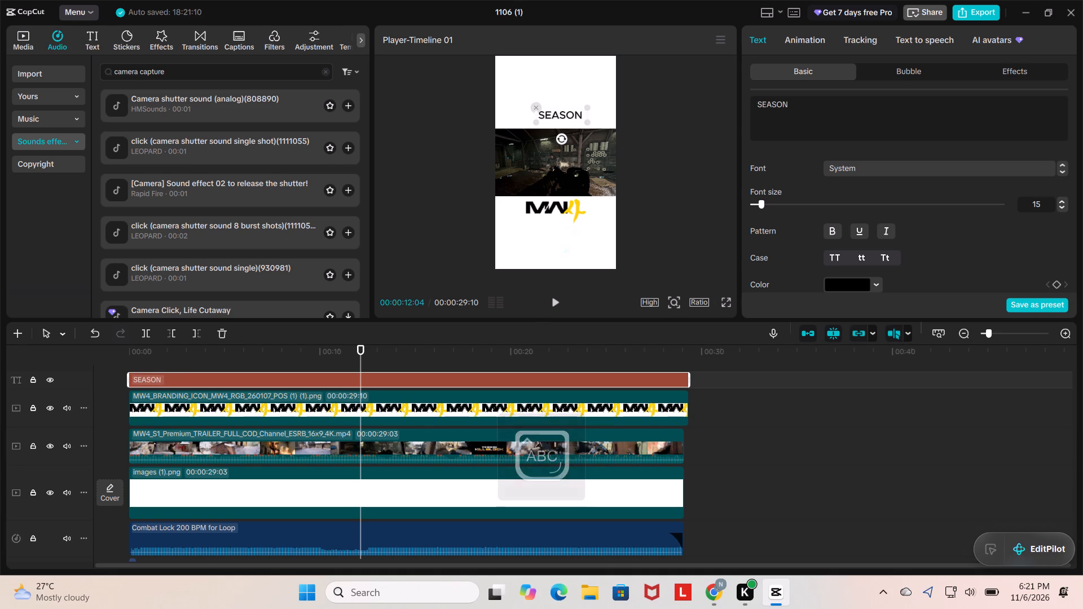
type("IS")
key("BackSpace")
key("BackSpace")
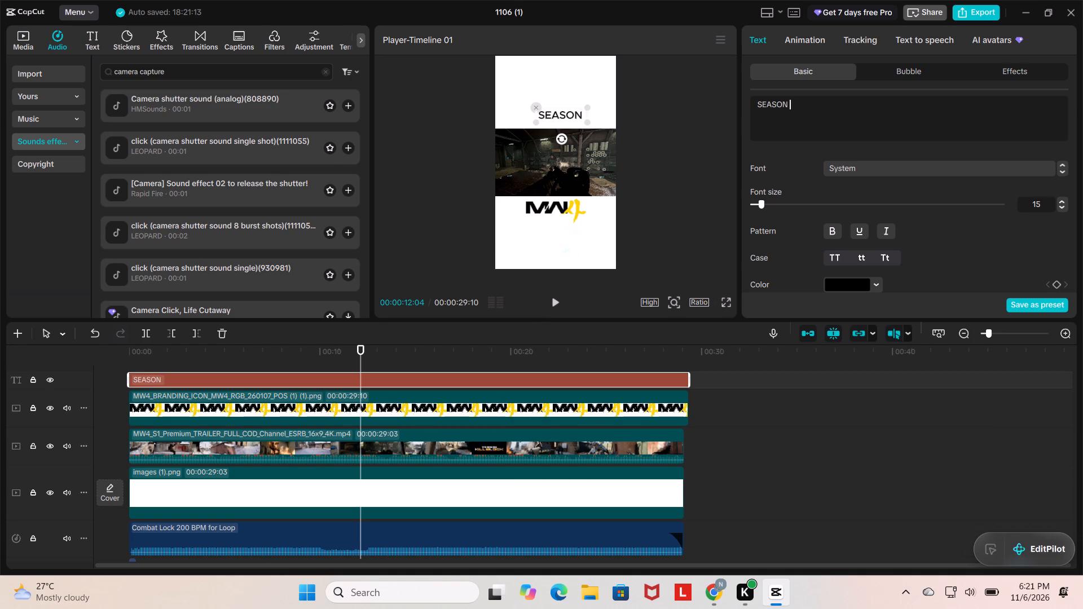
Insert MW4 and a space before SEASON in the text clip.
left_click(752, 103)
key("comma")
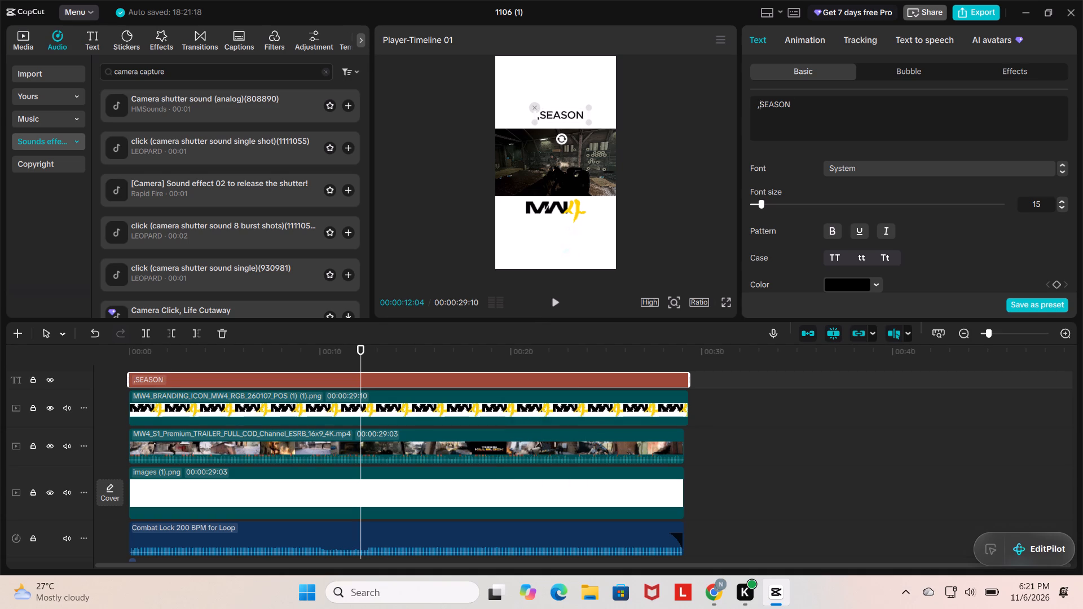
key("BackSpace")
key("comma")
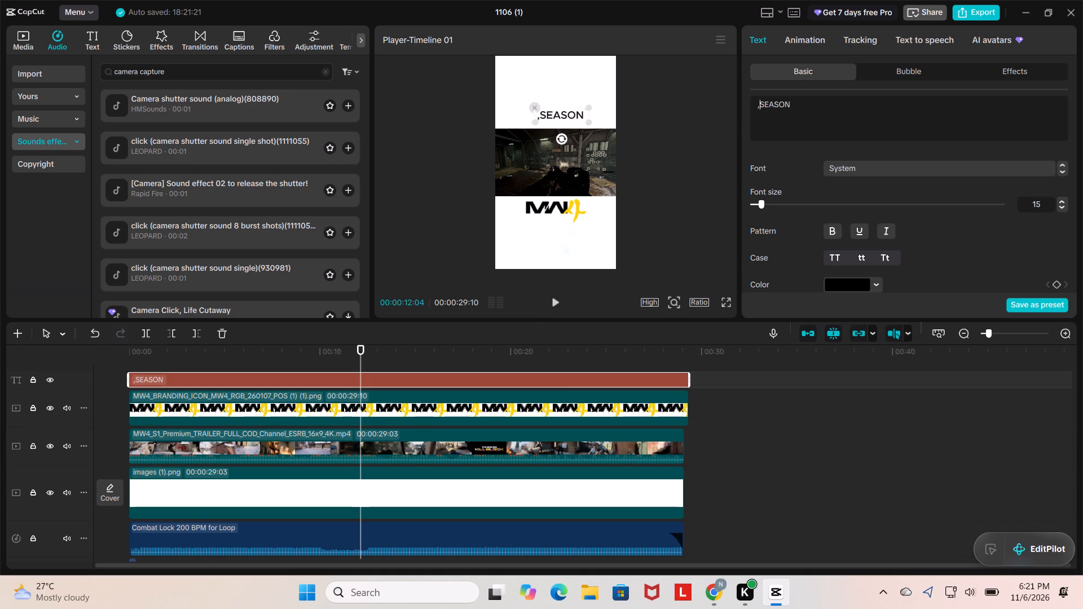
key("BackSpace")
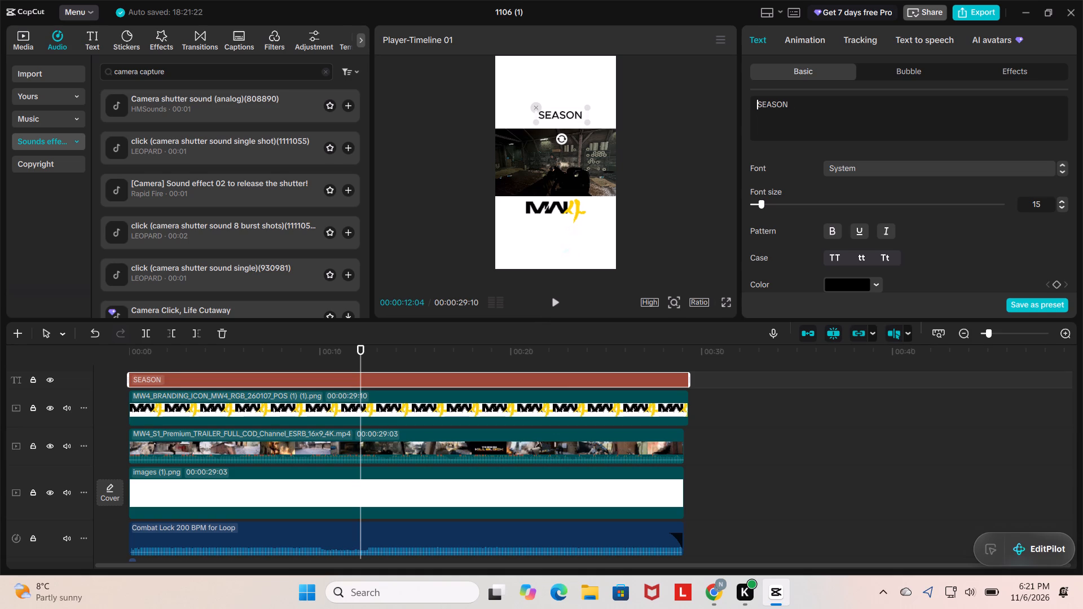
key("m")
type("W4")
key("space")
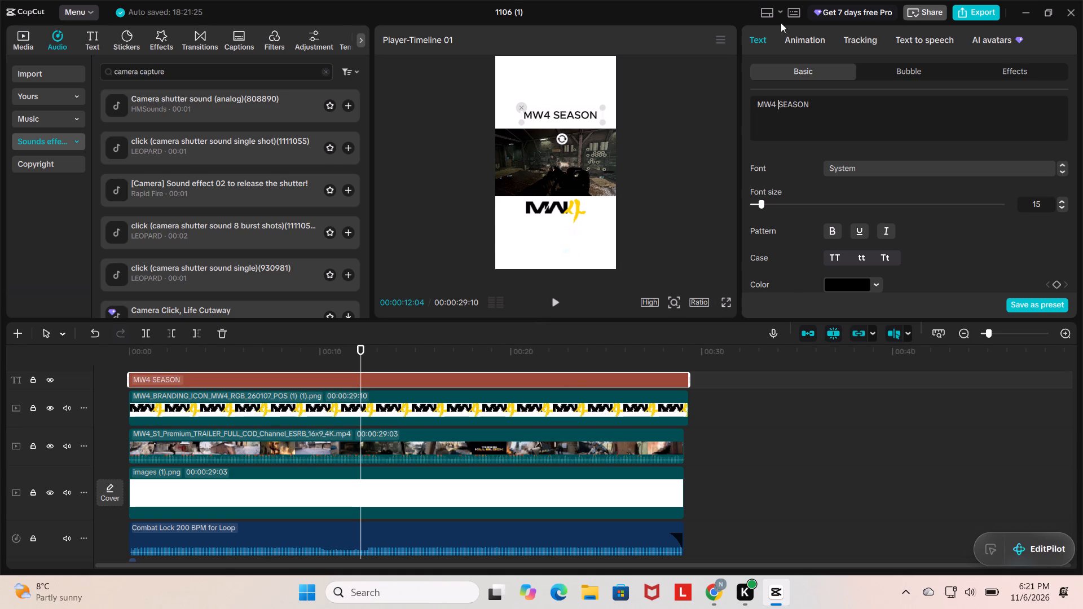
Extend the title text after SEASON so that it reads MW4 SEASON 1 IS HERE.
left_click(815, 107)
key("1")
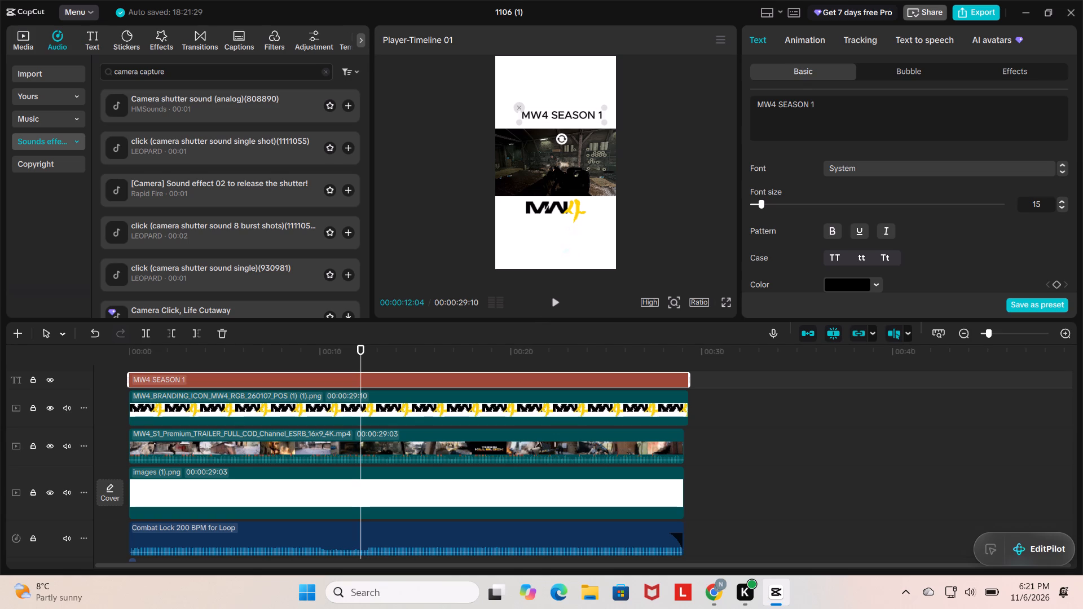
key("space")
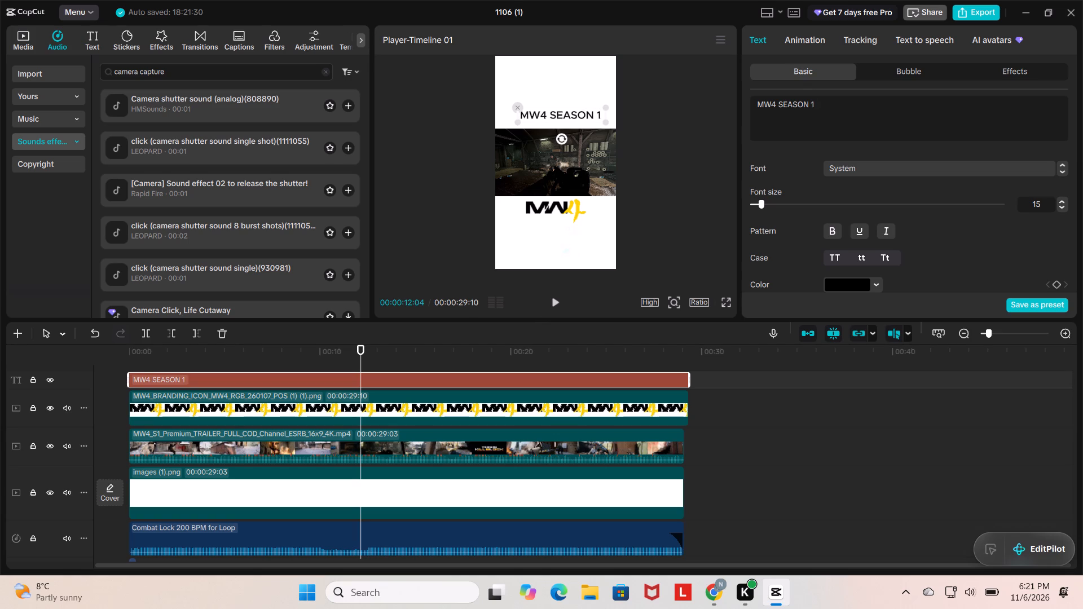
type("ID")
key("space")
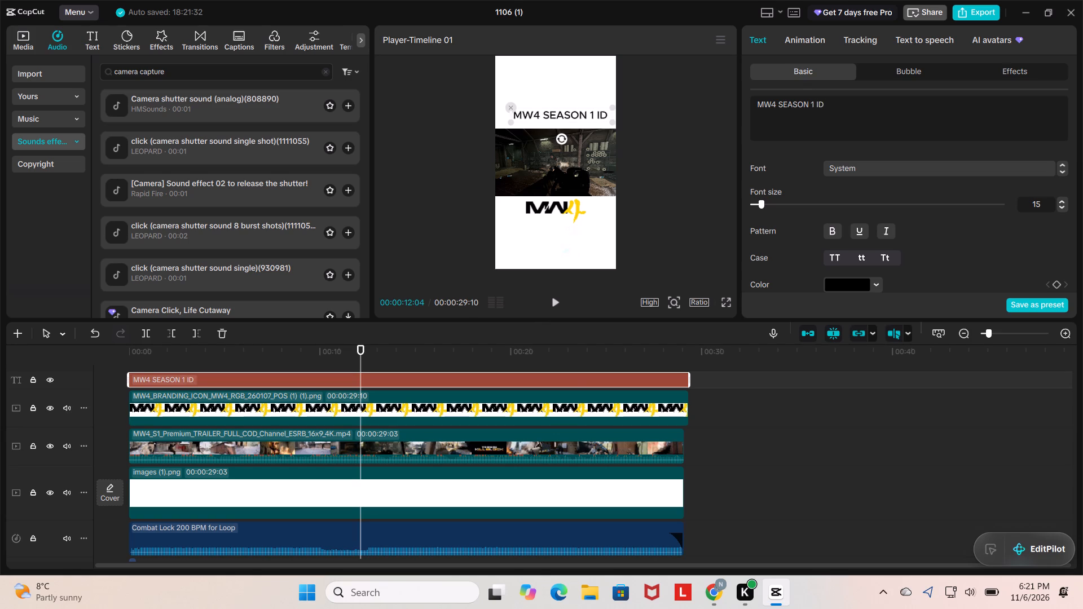
key("BackSpace")
key("BackSpace")
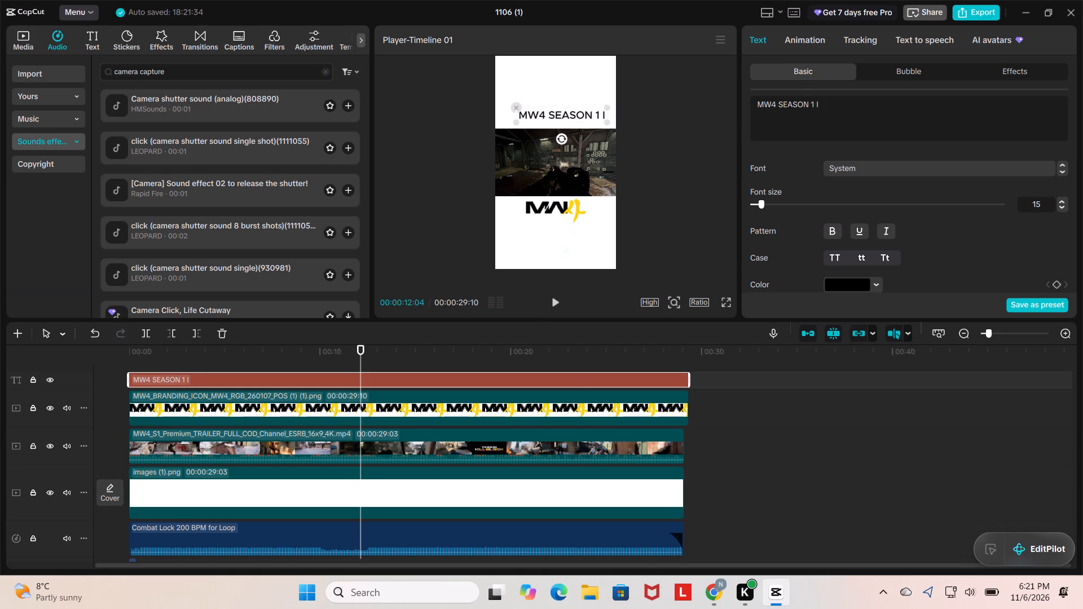
key("d")
key("BackSpace")
type("S HERE")
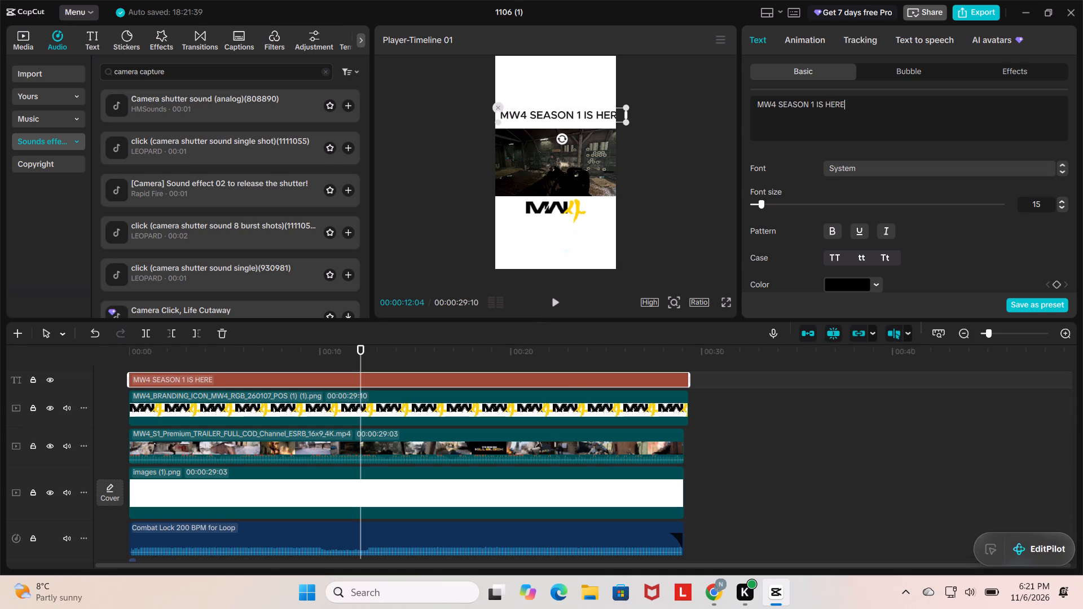
key("space")
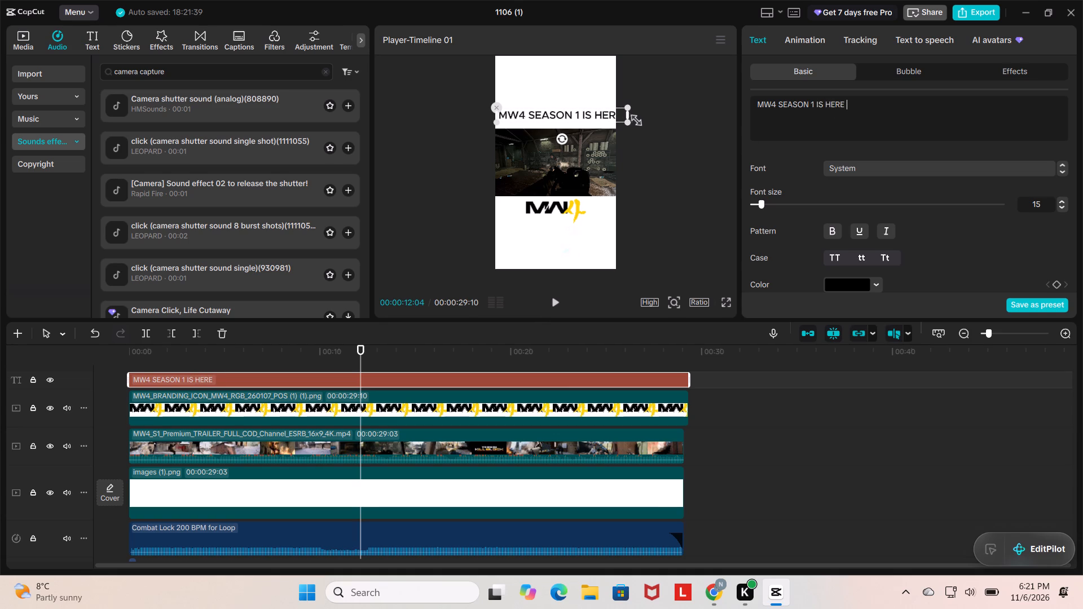
Scale the title down to fit the frame's width and place it directly above the trailer footage.
left_click_drag(623, 124, 608, 122)
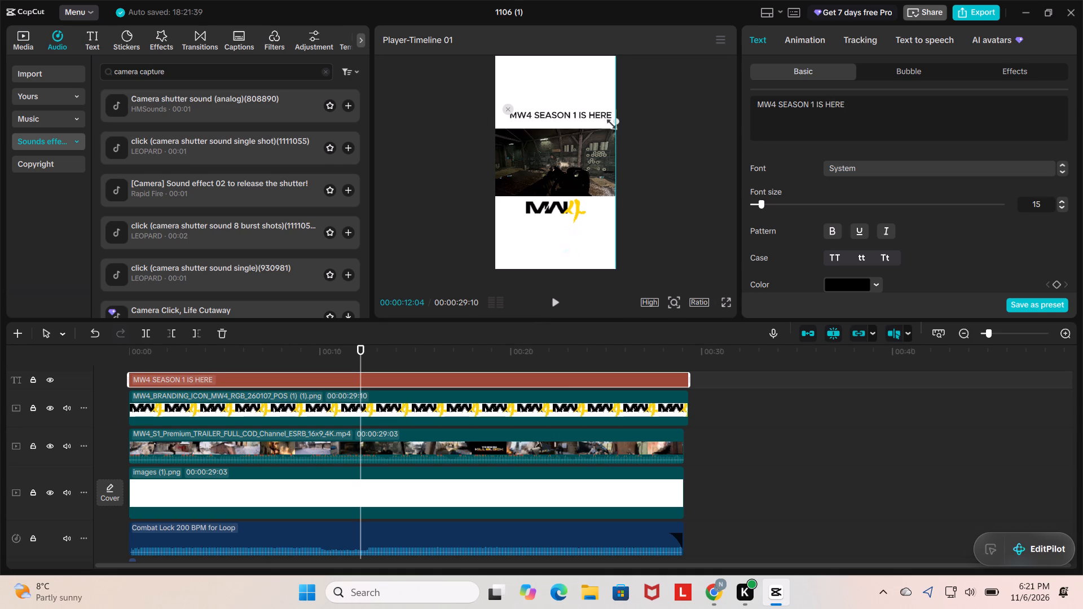
left_click_drag(608, 122, 611, 122)
left_click_drag(577, 113, 565, 118)
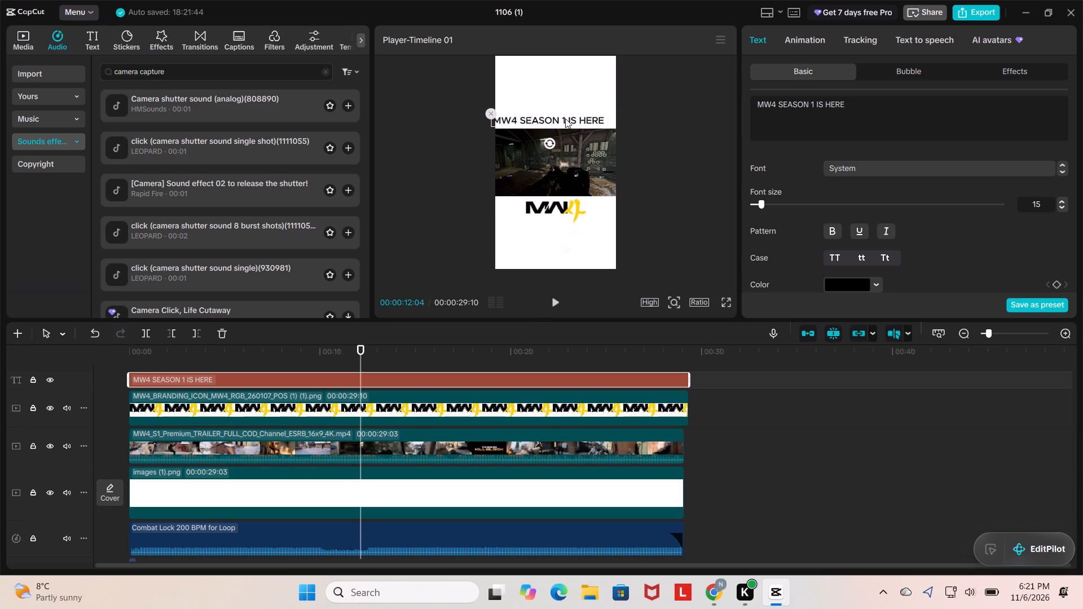
left_click_drag(565, 118, 566, 122)
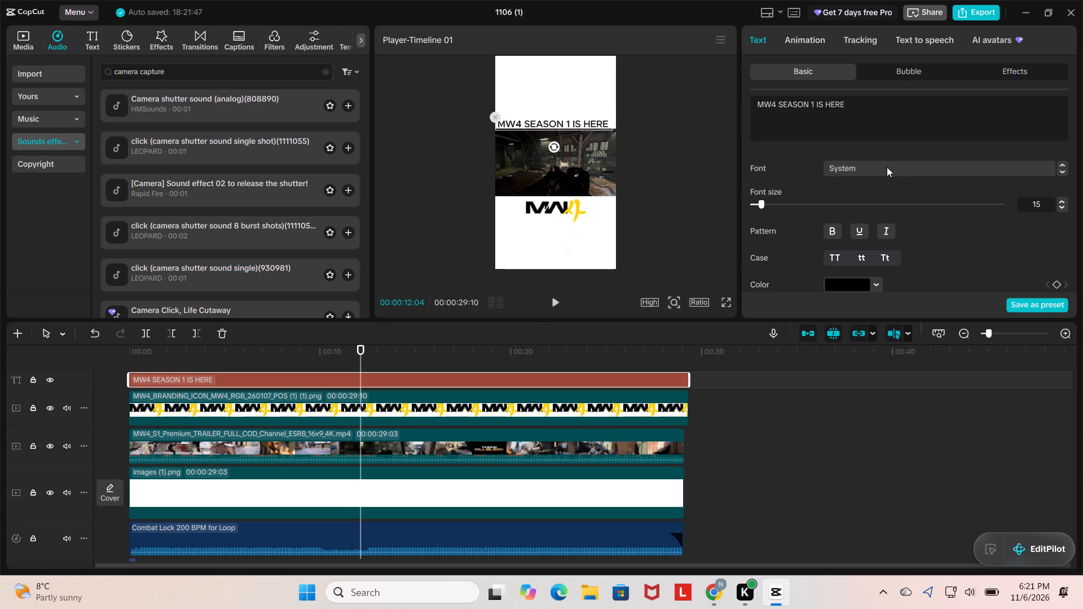
Browse the fonts and set the title's font to Impact.
left_click(896, 173)
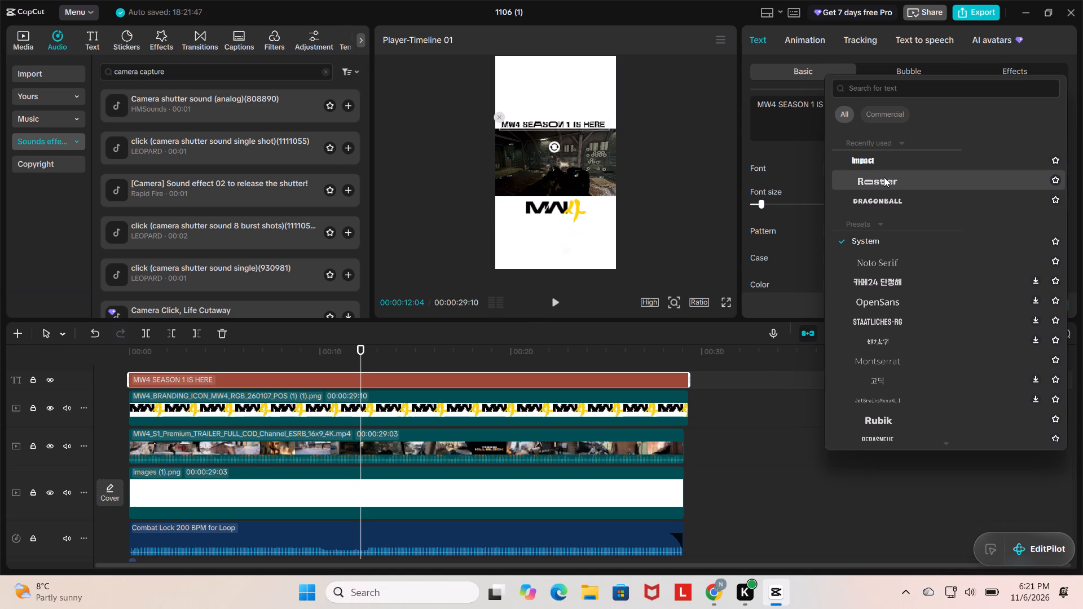
scroll(909, 303, "down", 1)
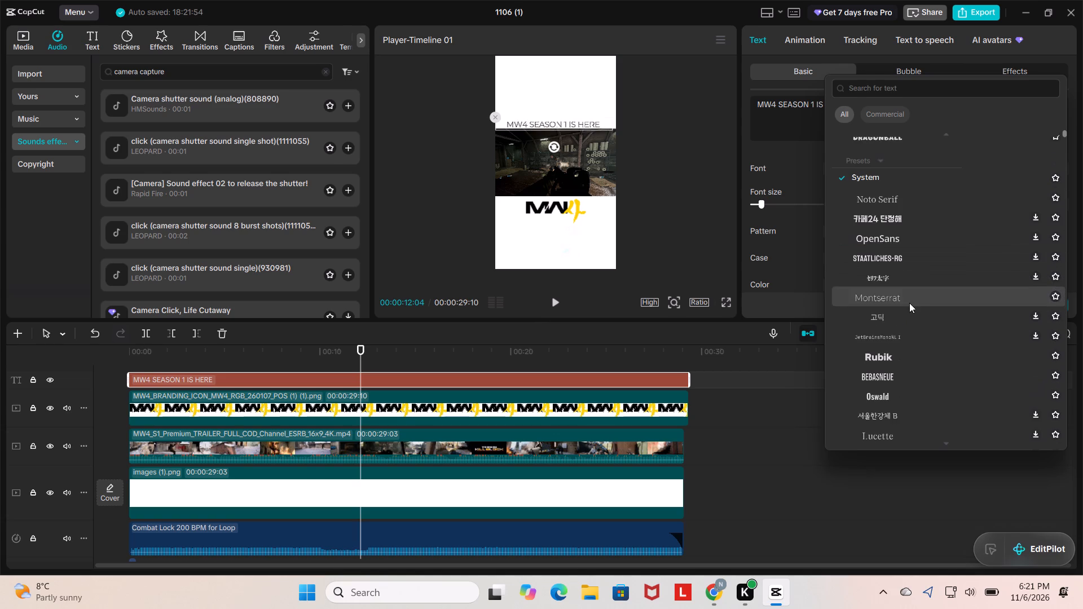
scroll(866, 338, "down", 2)
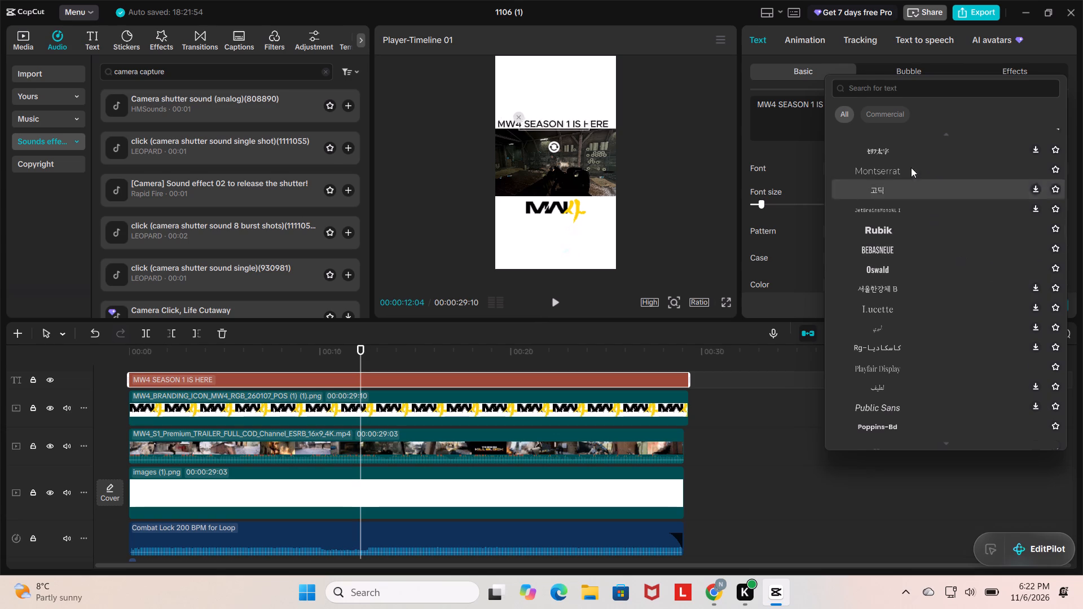
scroll(918, 155, "up", 2)
scroll(954, 202, "up", 3)
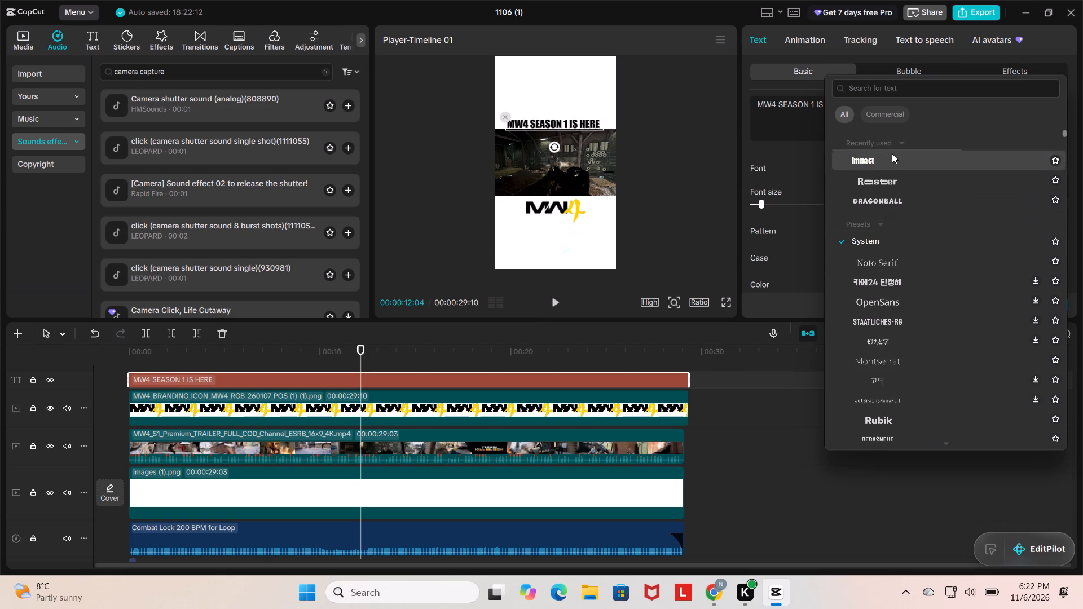
left_click(901, 163)
Move the title slightly up from the trailer footage into the white area.
left_click(561, 120)
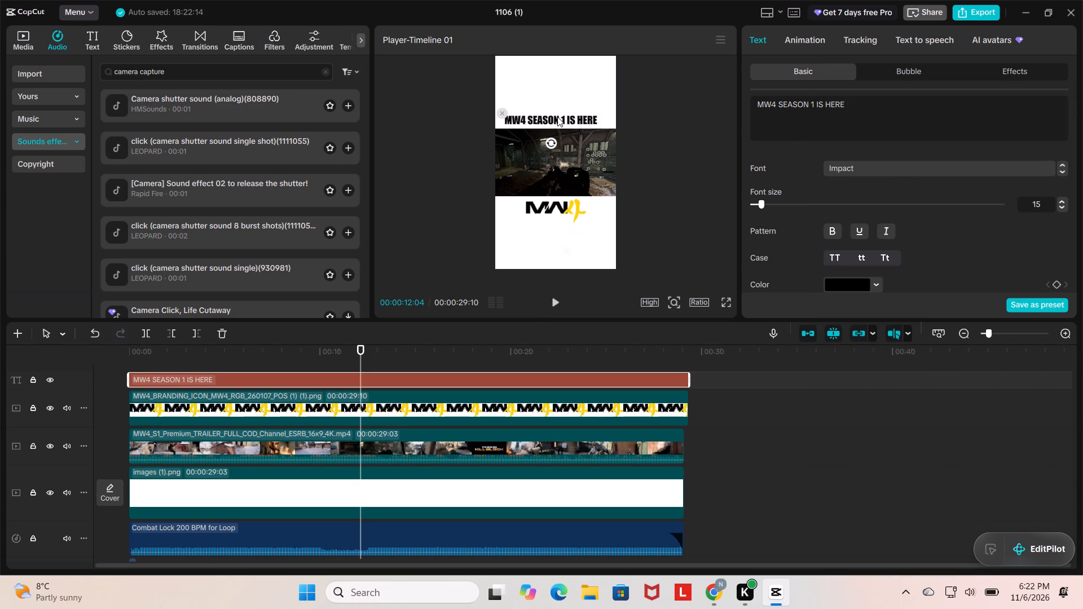
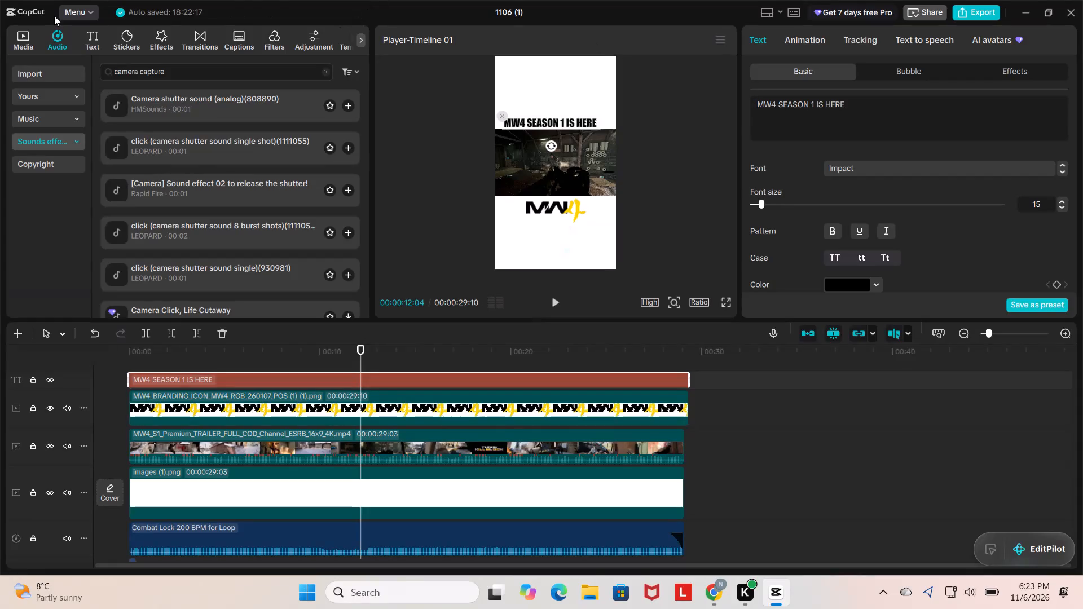
Import the blue freezing-face emoji image from the device into the project media.
left_click(31, 27)
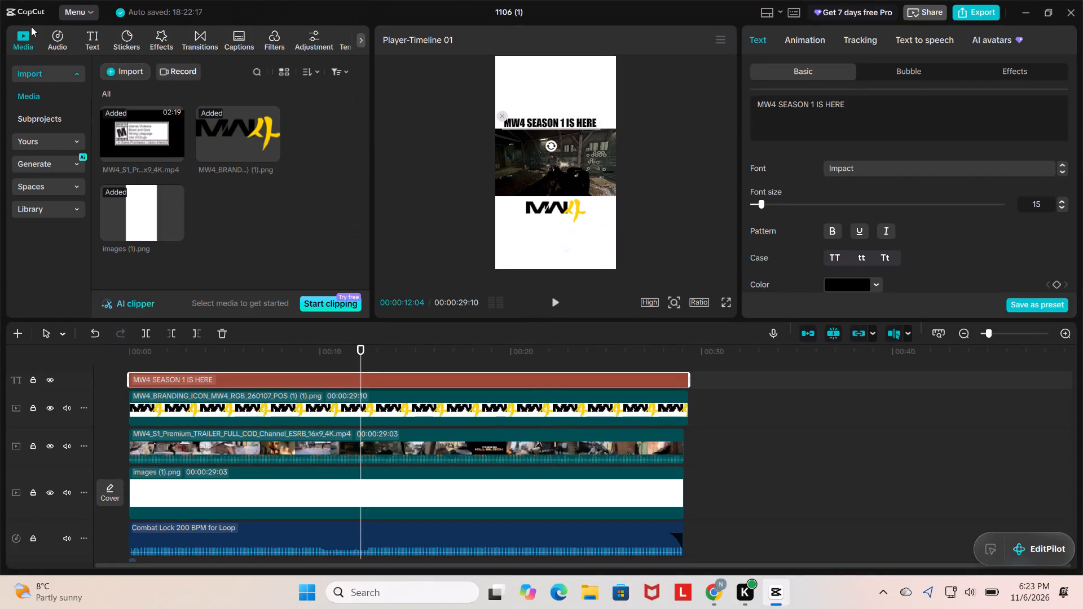
left_click(126, 69)
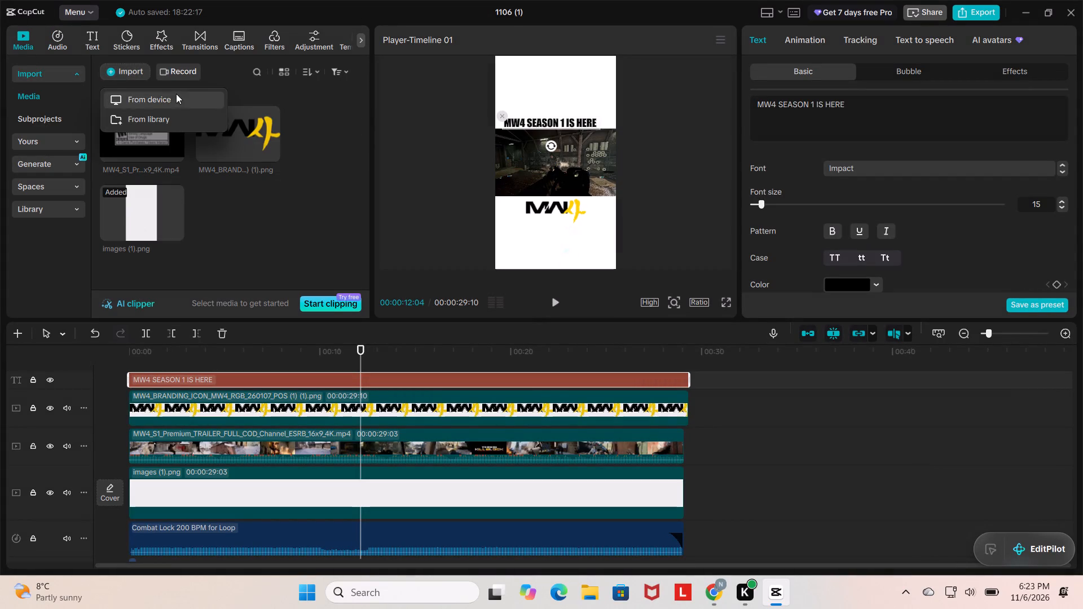
left_click(176, 94)
double_click(212, 131)
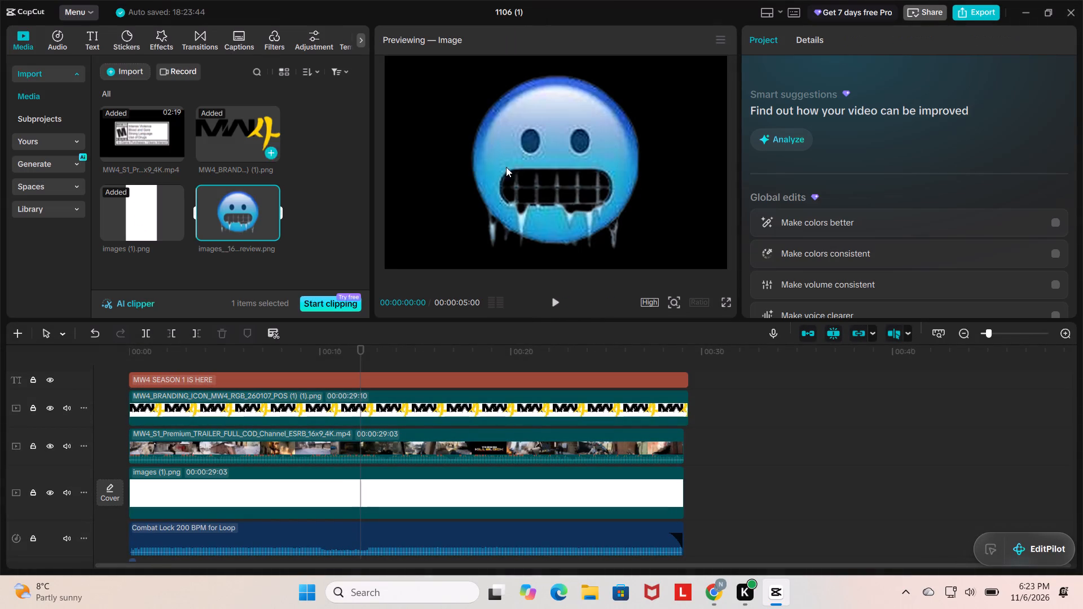
Place the freezing-face emoji on a new track above the title from the start and extend it to 00:00:29:03.
left_click_drag(253, 213, 129, 387)
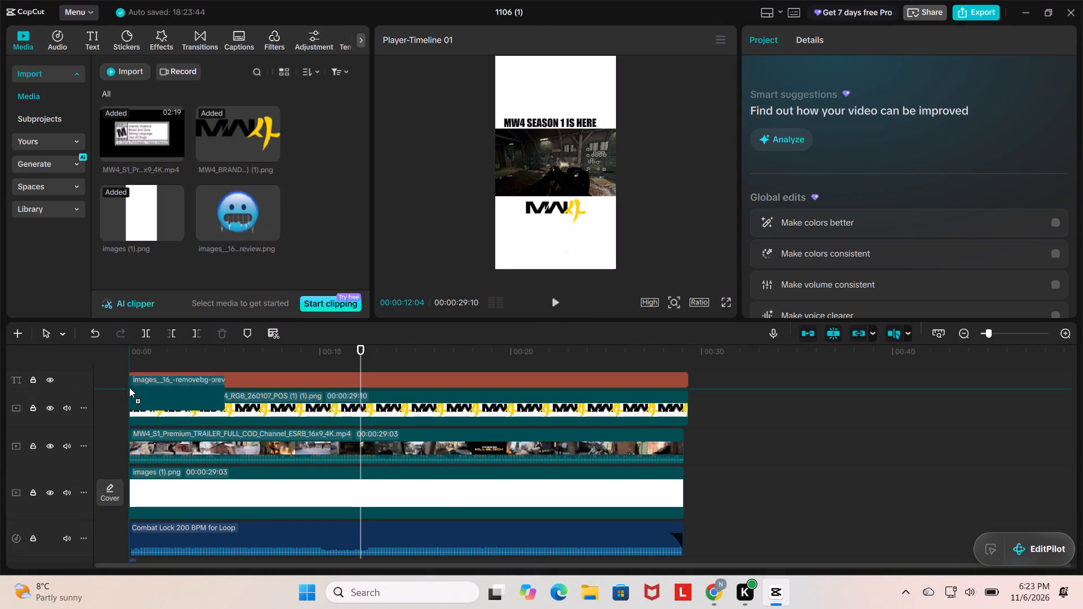
left_click_drag(129, 387, 122, 369)
left_click_drag(225, 382, 235, 382)
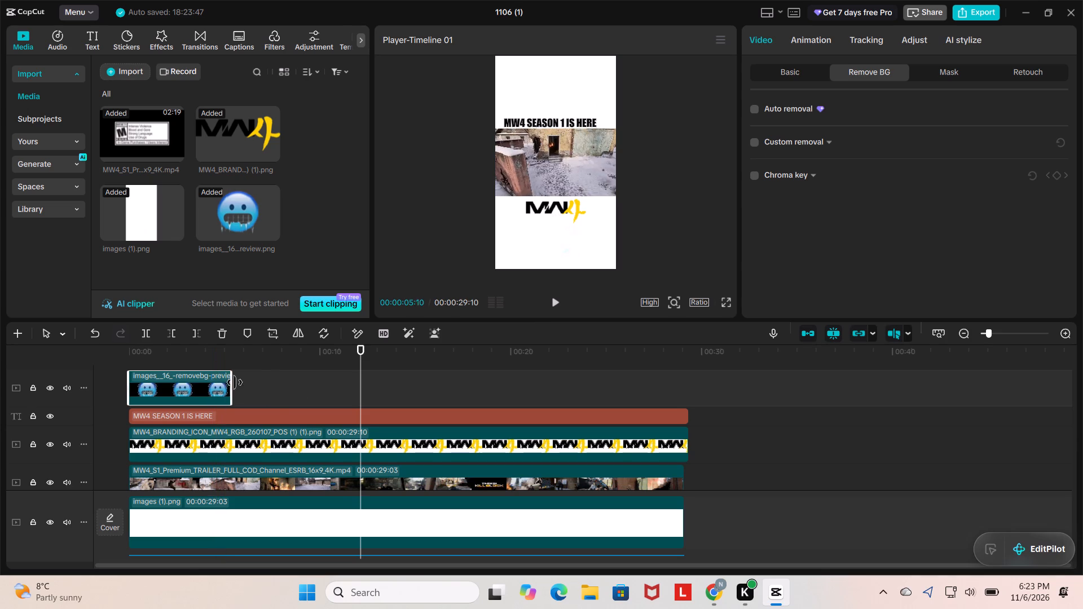
left_click_drag(235, 382, 683, 433)
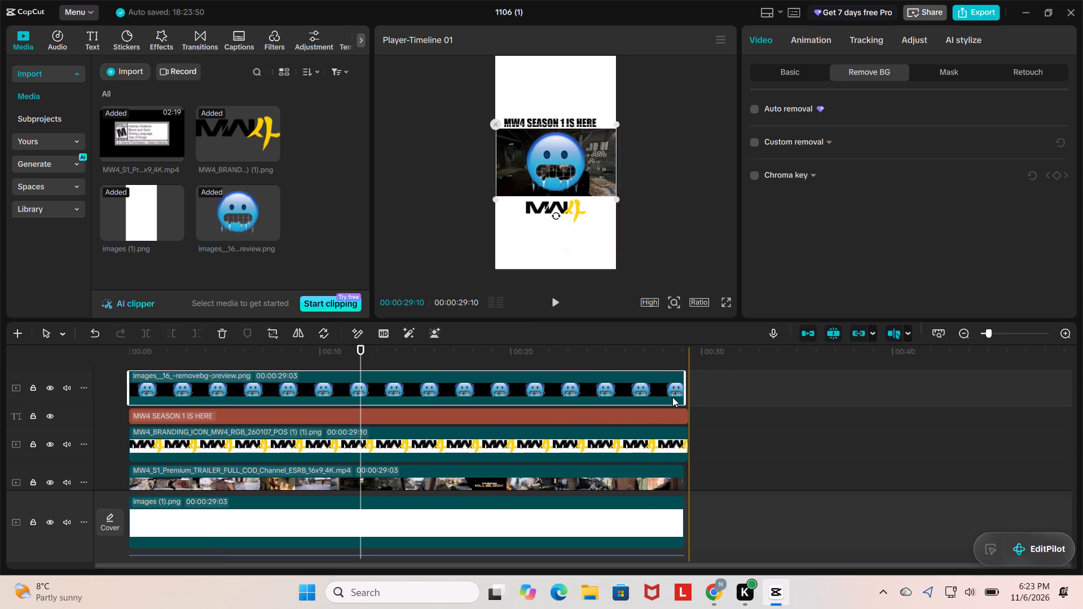
Shrink the emoji to about 26% and position it just after the word HERE of the title.
left_click_drag(615, 200, 613, 199)
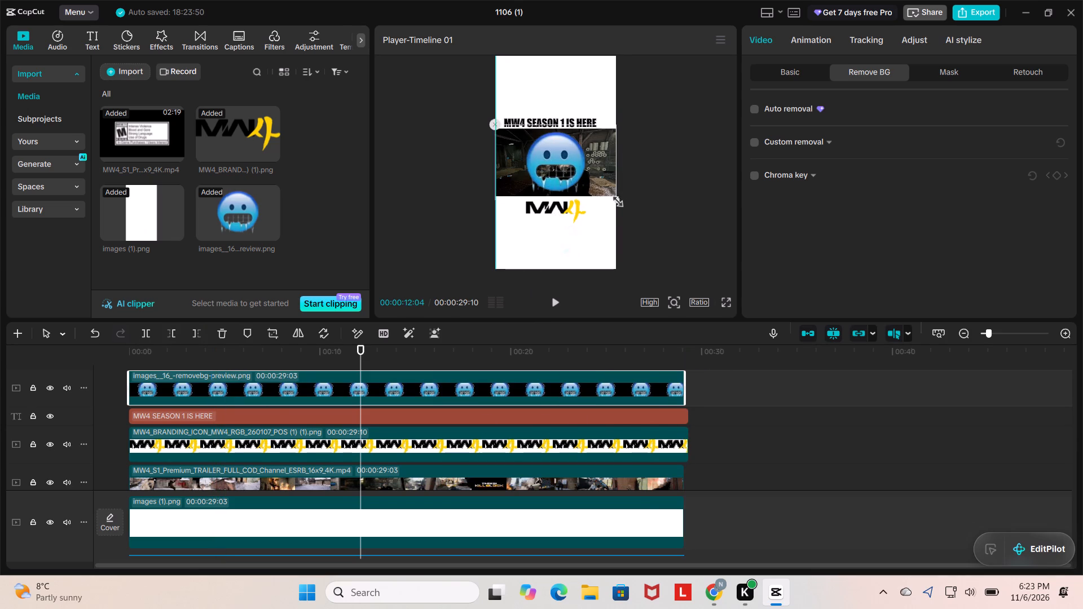
left_click_drag(613, 199, 539, 175)
left_click_drag(556, 164, 612, 121)
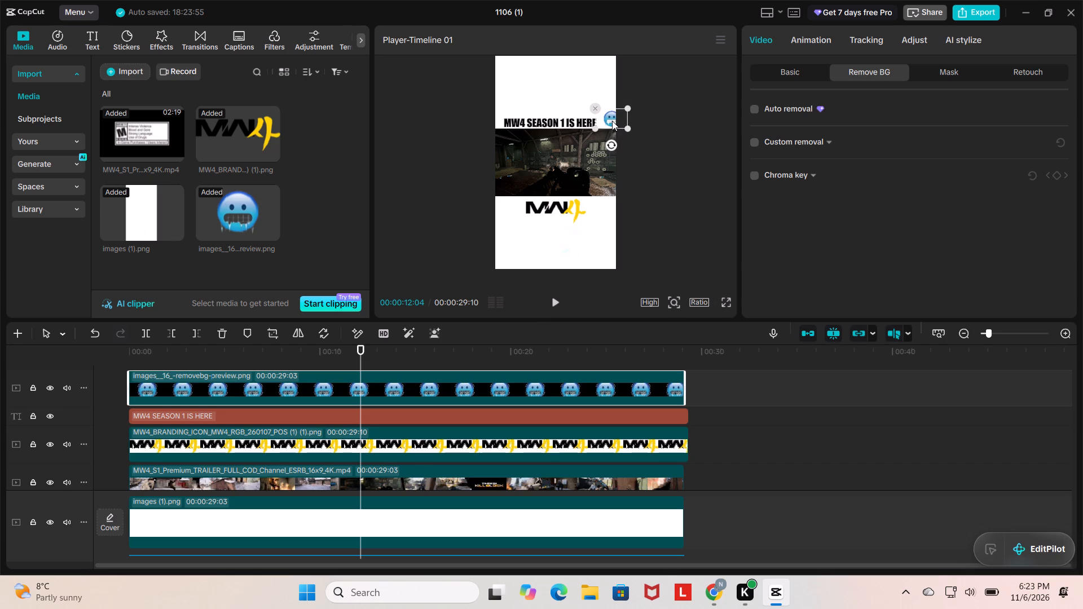
left_click_drag(612, 121, 609, 123)
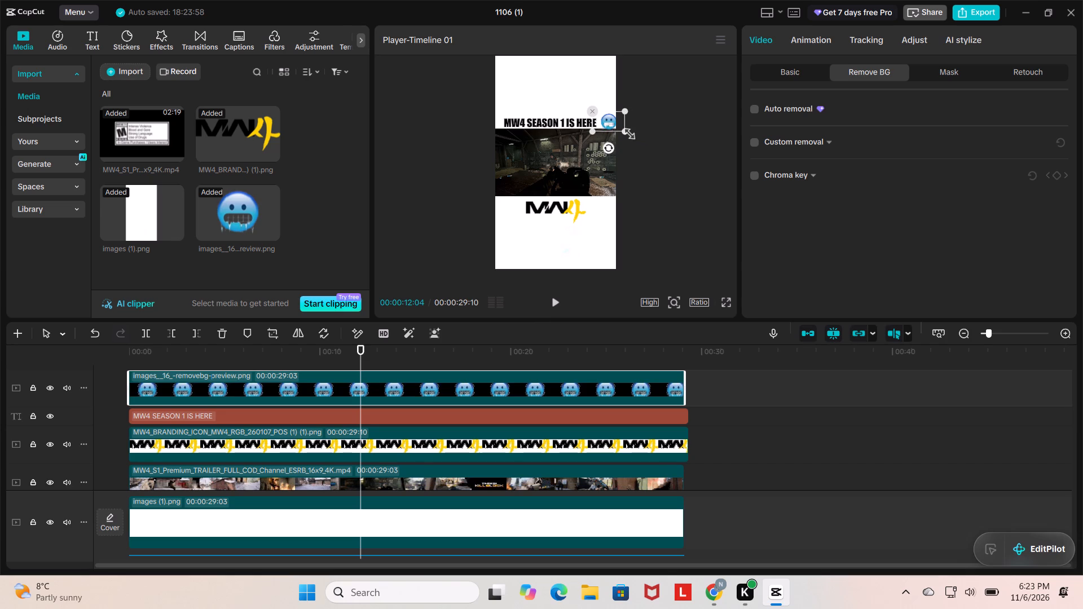
left_click(626, 131)
left_click(611, 125)
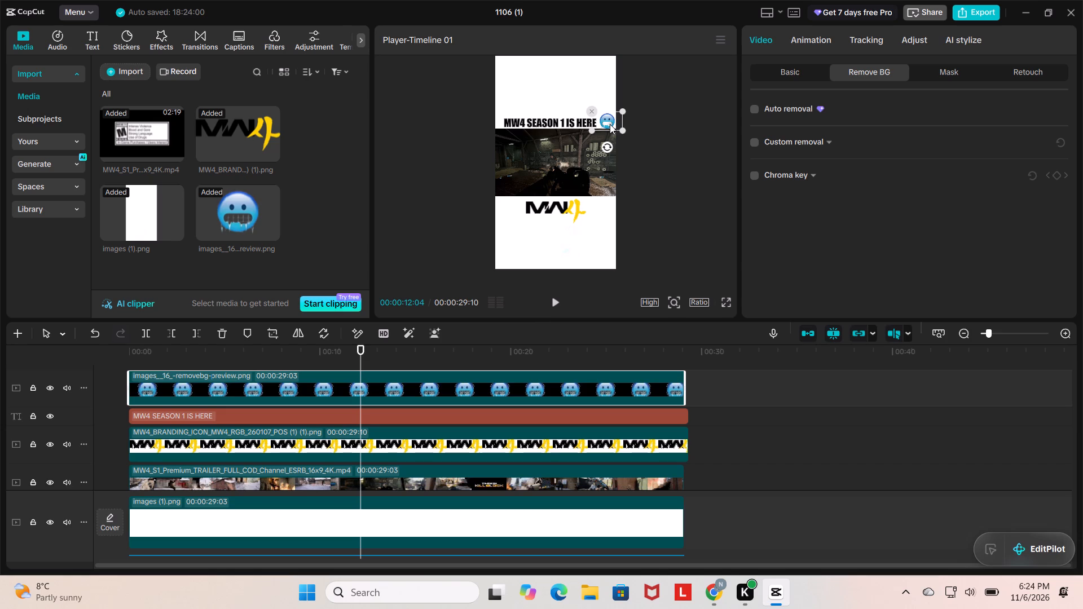
left_click(681, 117)
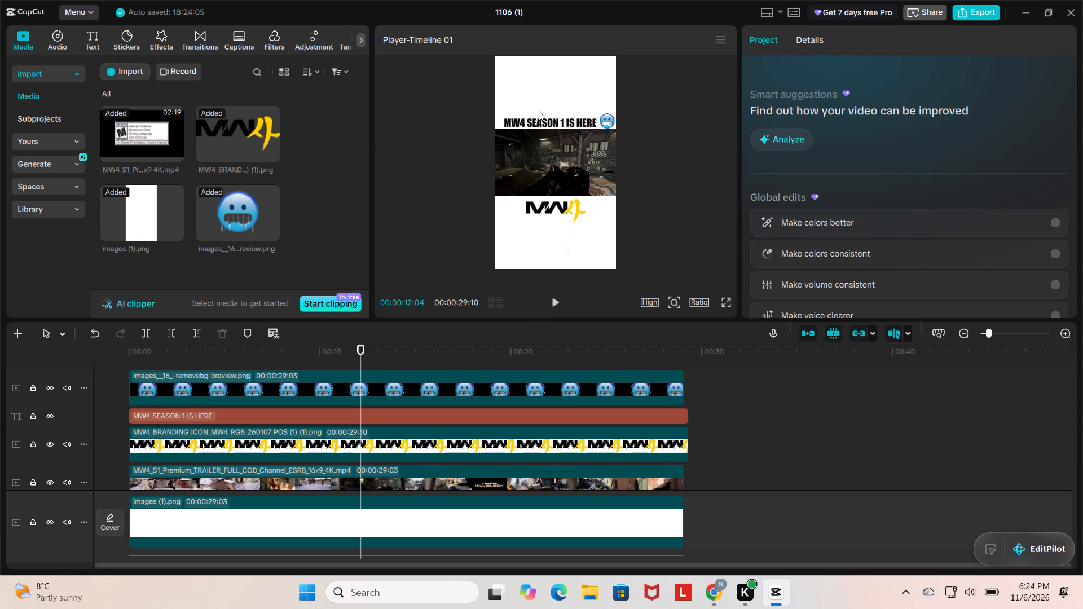
Set the emoji's scale to 24%.
left_click(545, 114)
left_click(604, 118)
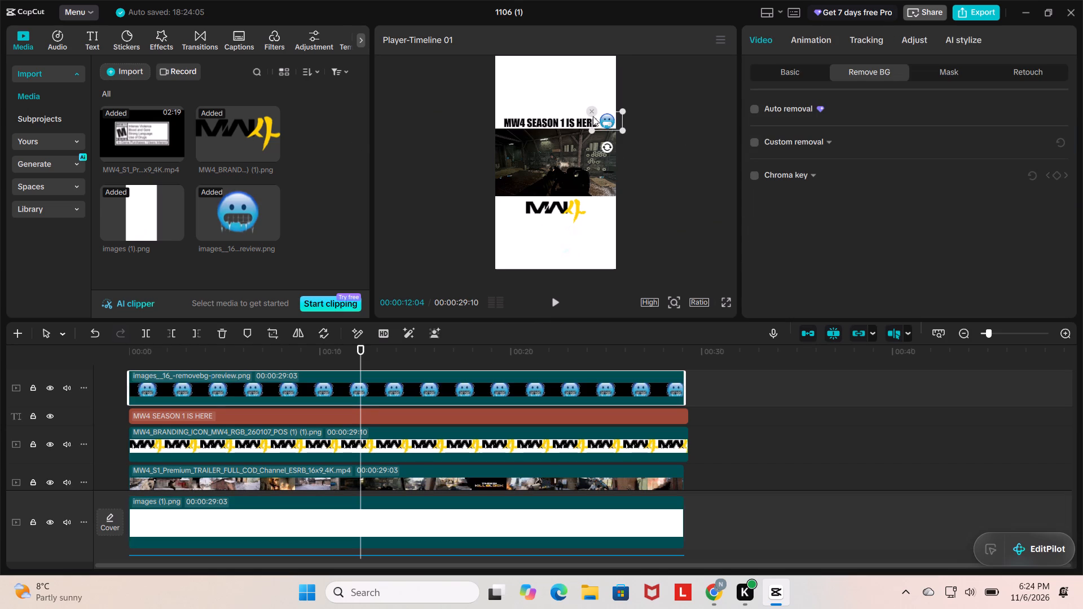
left_click(806, 68)
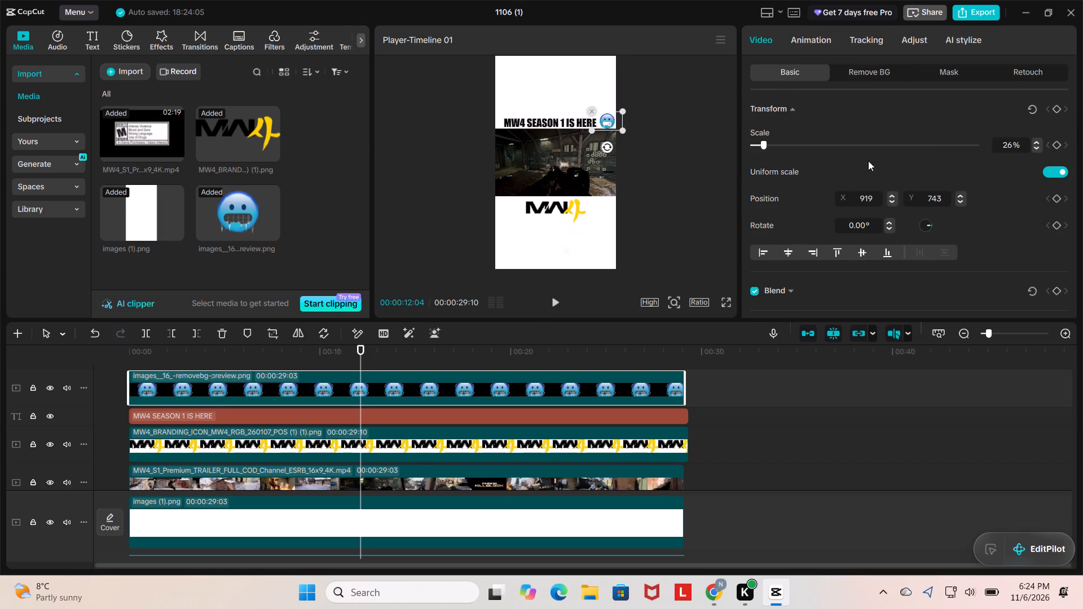
double_click(1034, 145)
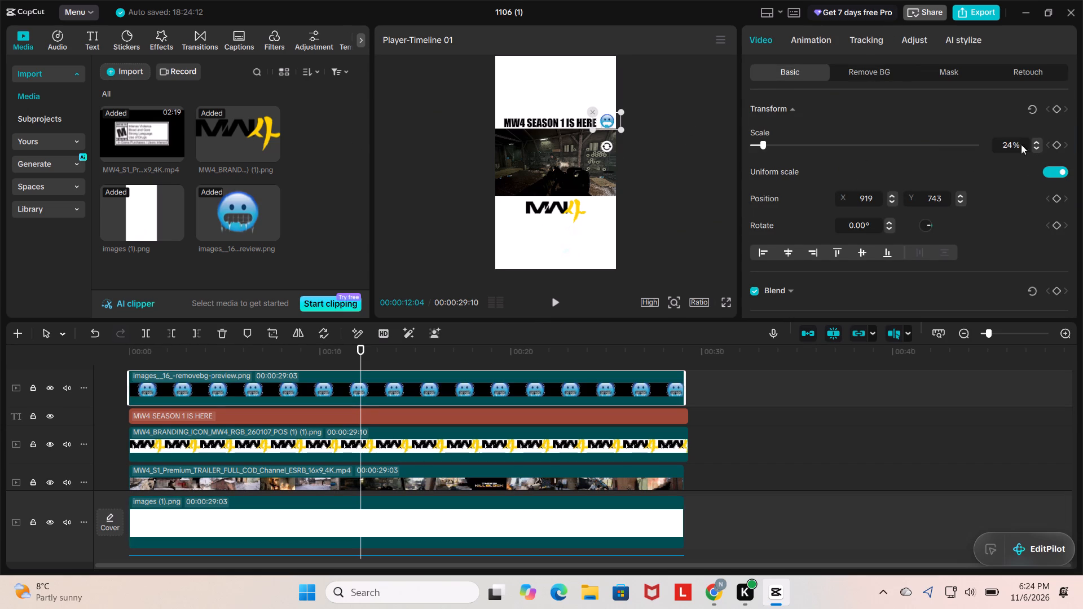
left_click(653, 139)
Set the font size of the MW4 SEASON 1 IS HERE title to 16.
left_click(545, 117)
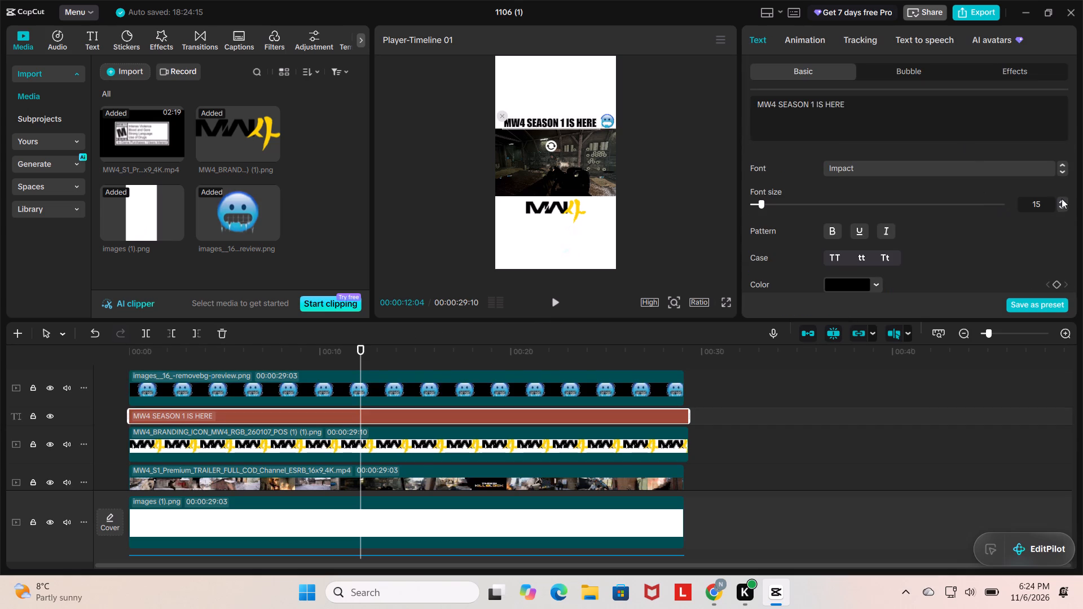
left_click(1061, 198)
left_click(1059, 197)
left_click(1063, 201)
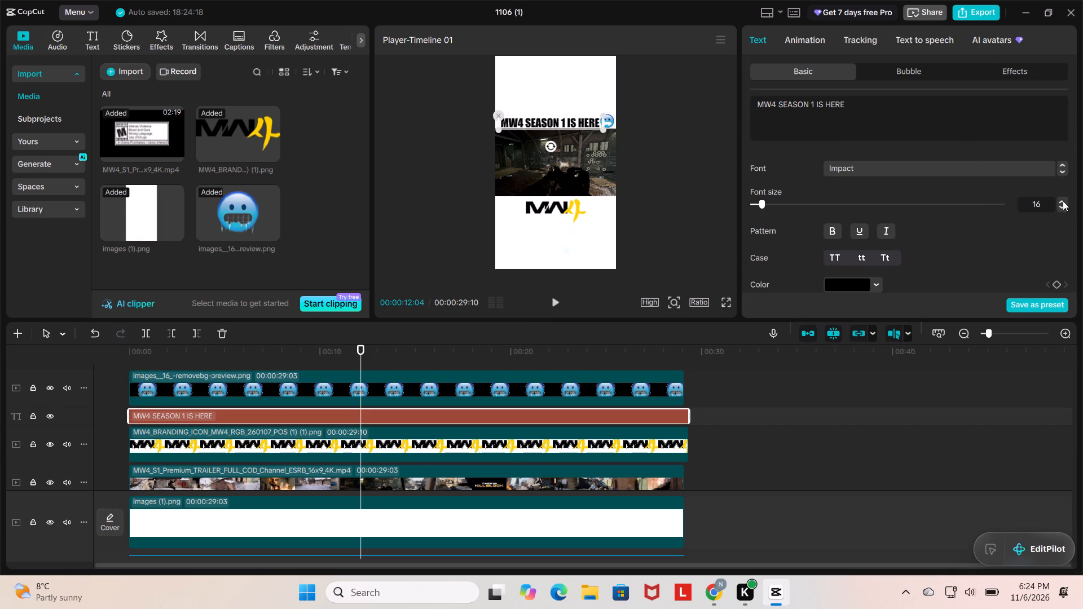
left_click(559, 123)
left_click(657, 118)
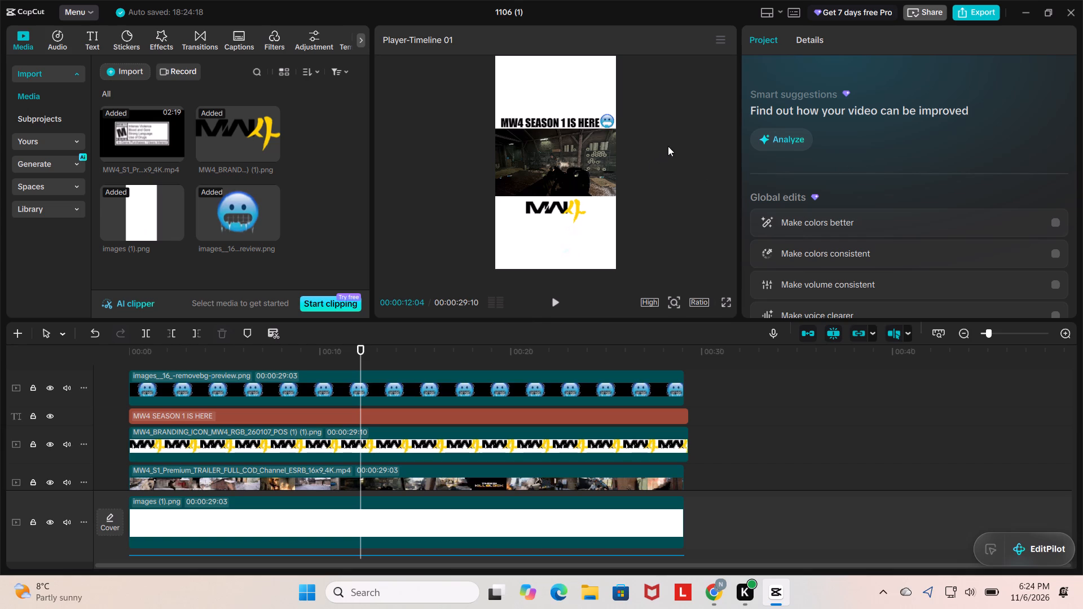
Move the title toward the frame's left edge, just above the footage, so it clears the emoji.
left_click_drag(564, 120, 561, 121)
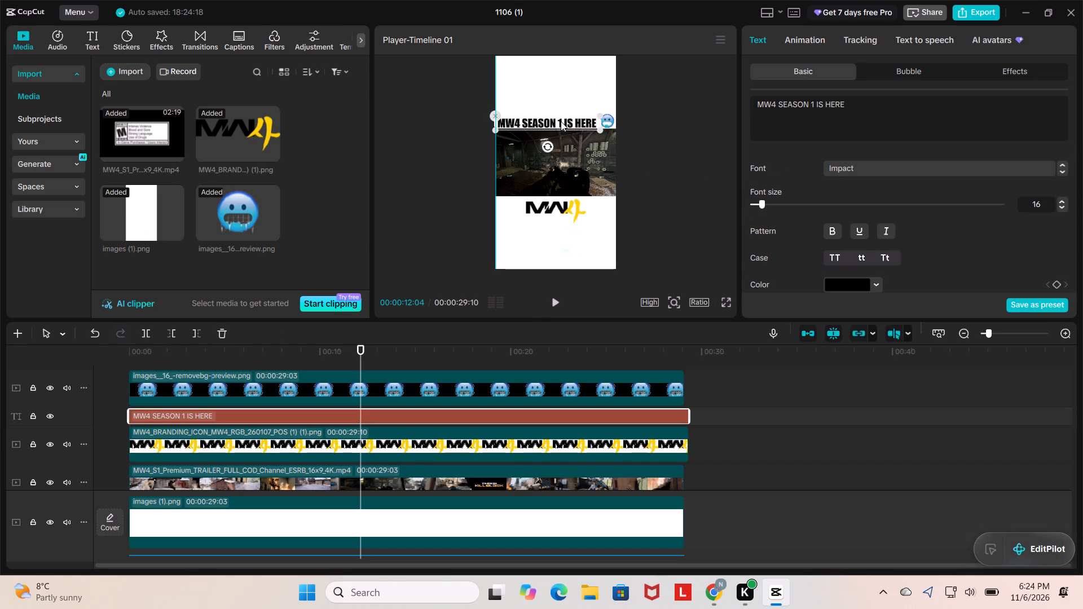
left_click_drag(561, 121, 563, 120)
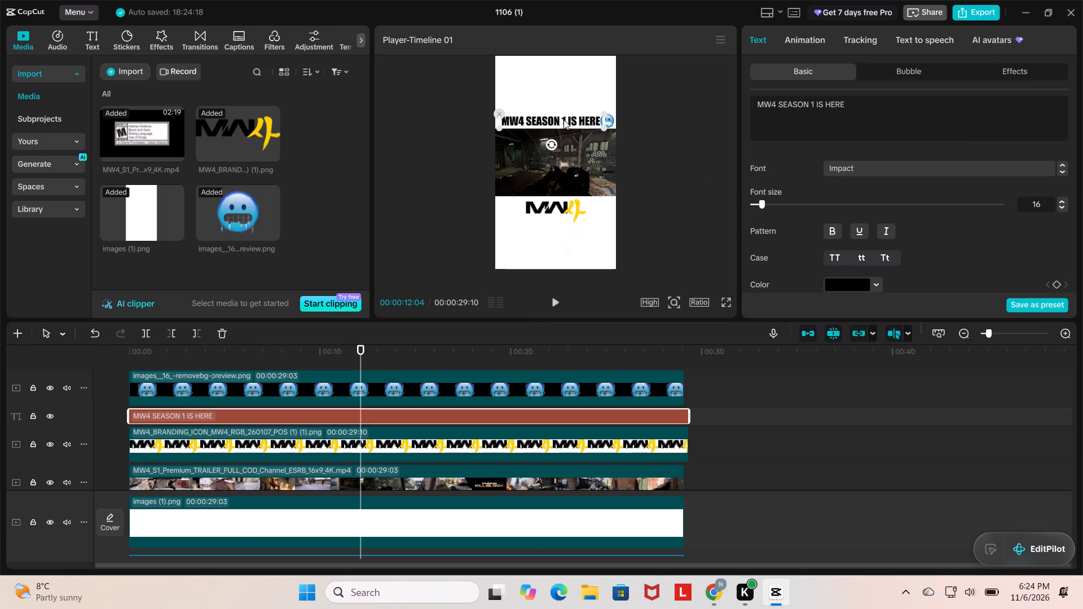
left_click_drag(563, 120, 564, 130)
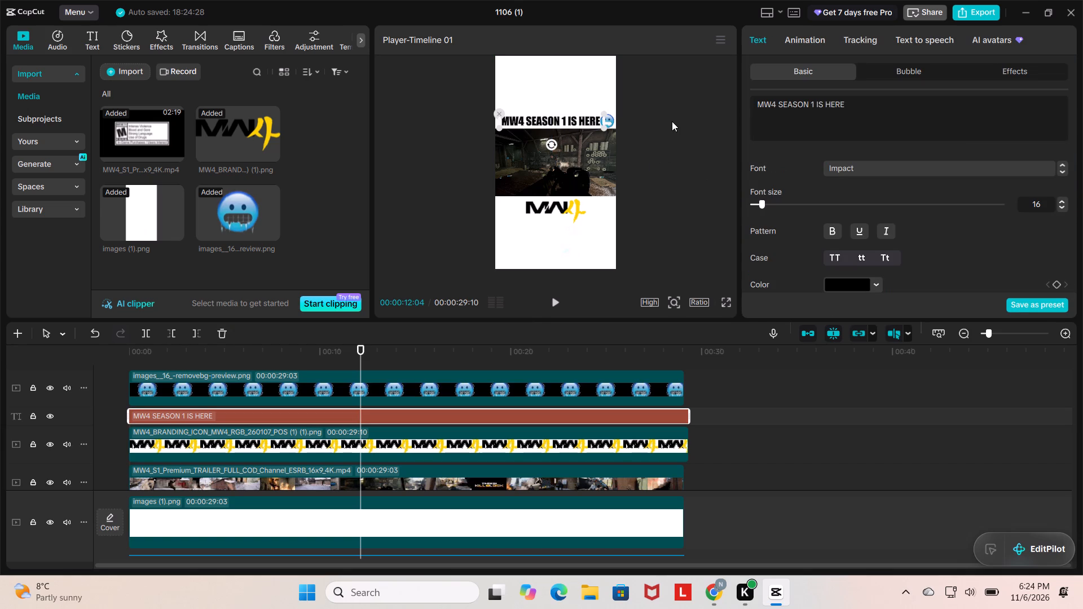
left_click(675, 122)
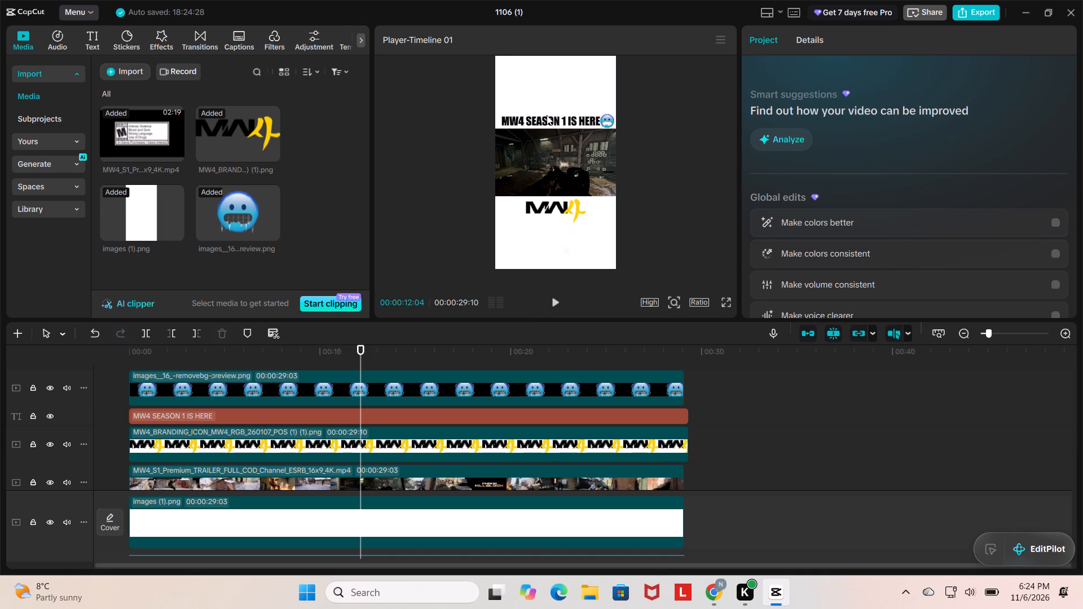
left_click(547, 115)
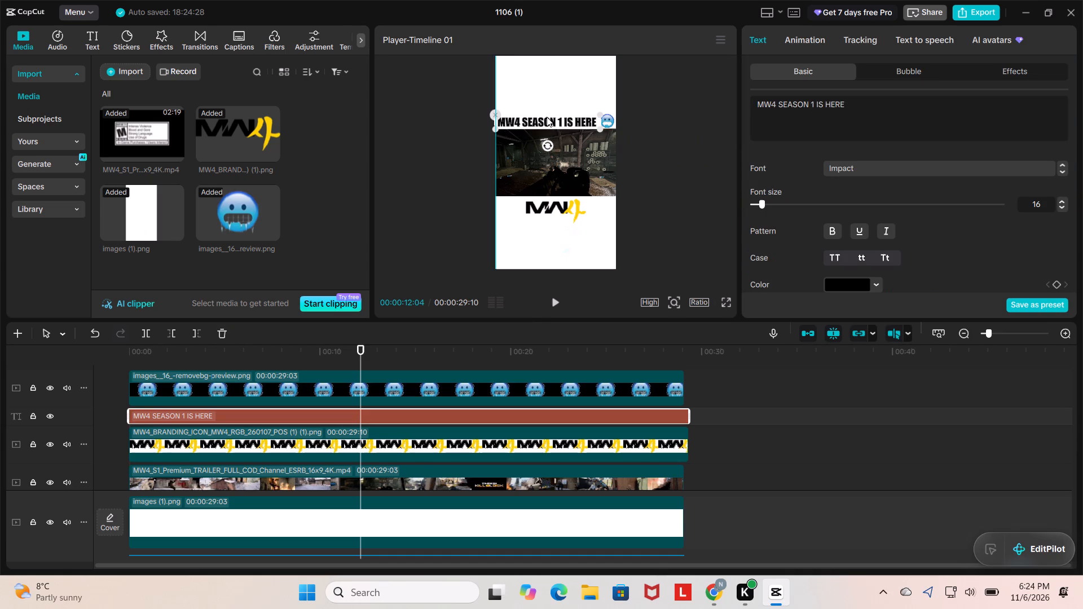
left_click(678, 129)
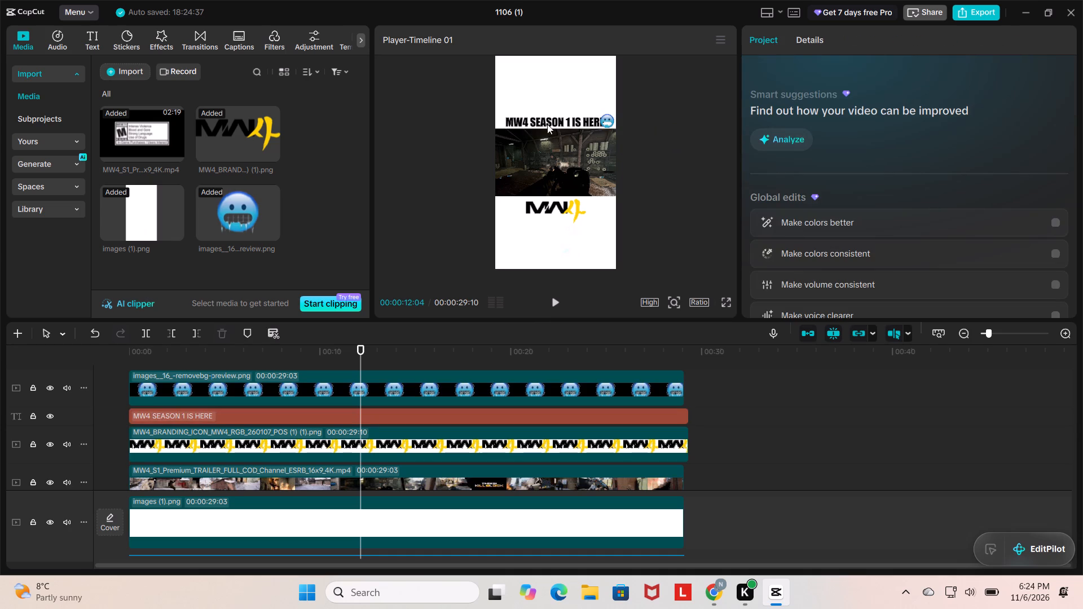
left_click(548, 123)
left_click_drag(560, 121, 556, 121)
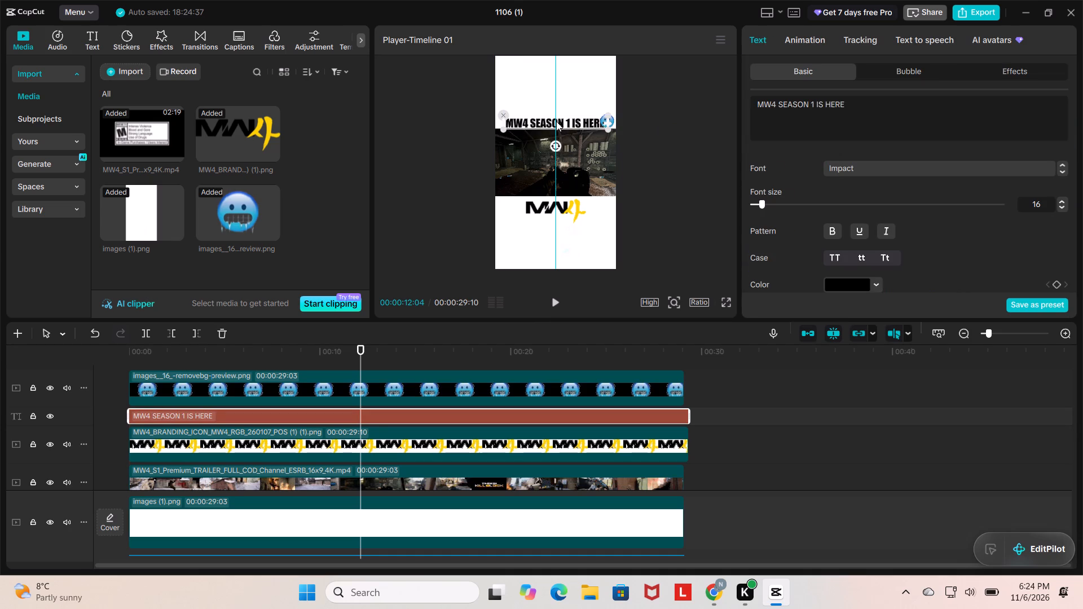
left_click_drag(556, 121, 550, 120)
left_click(646, 122)
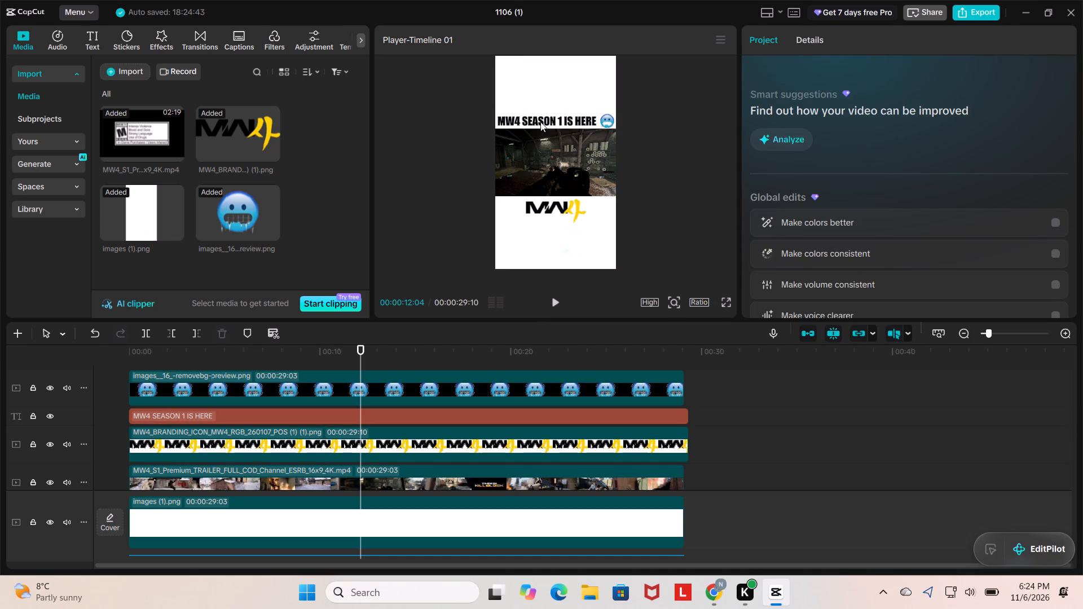
Fine-tune the title's height so that it lines up with the emoji beside it.
left_click(541, 118)
left_click(664, 111)
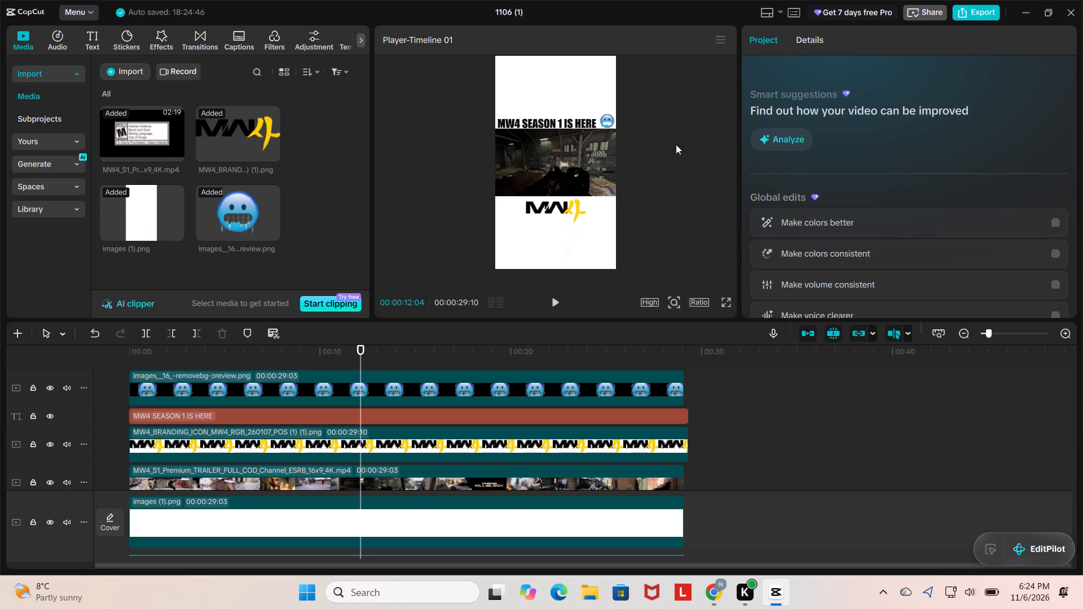
left_click(554, 121)
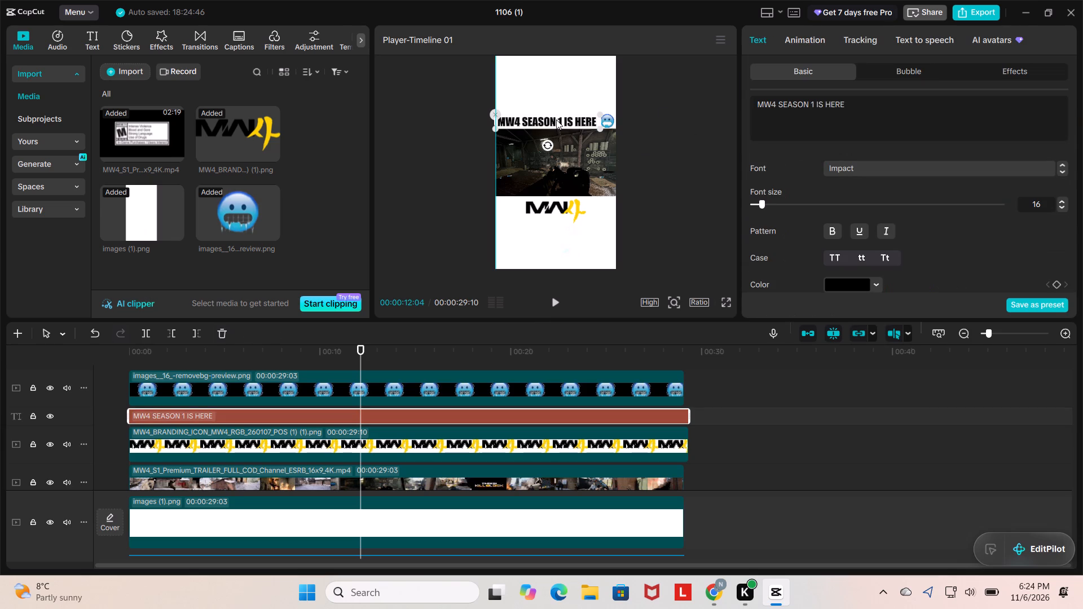
left_click(651, 122)
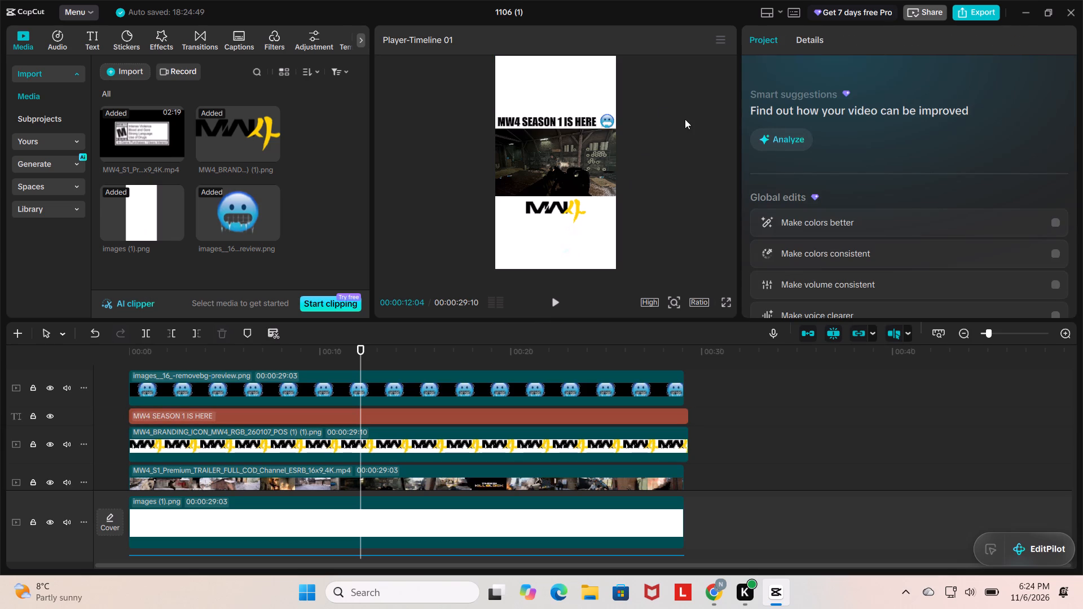
left_click(604, 116)
left_click(677, 121)
Preview alternative fonts for the word SEASON in the MW4 SEASON 1 IS HERE title.
left_click(536, 120)
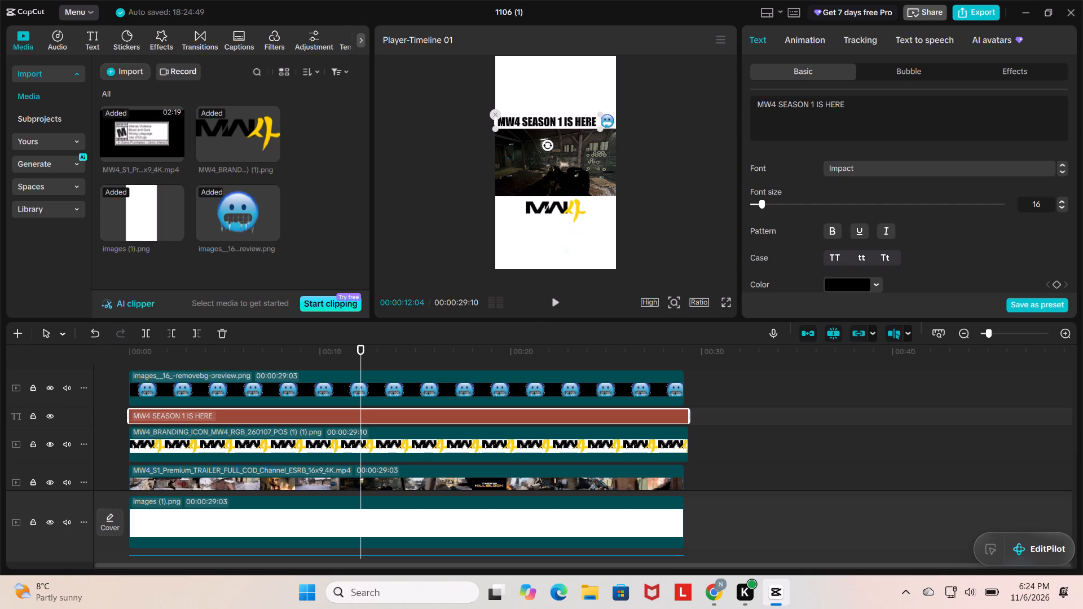
left_click_drag(808, 103, 790, 102)
left_click(819, 122)
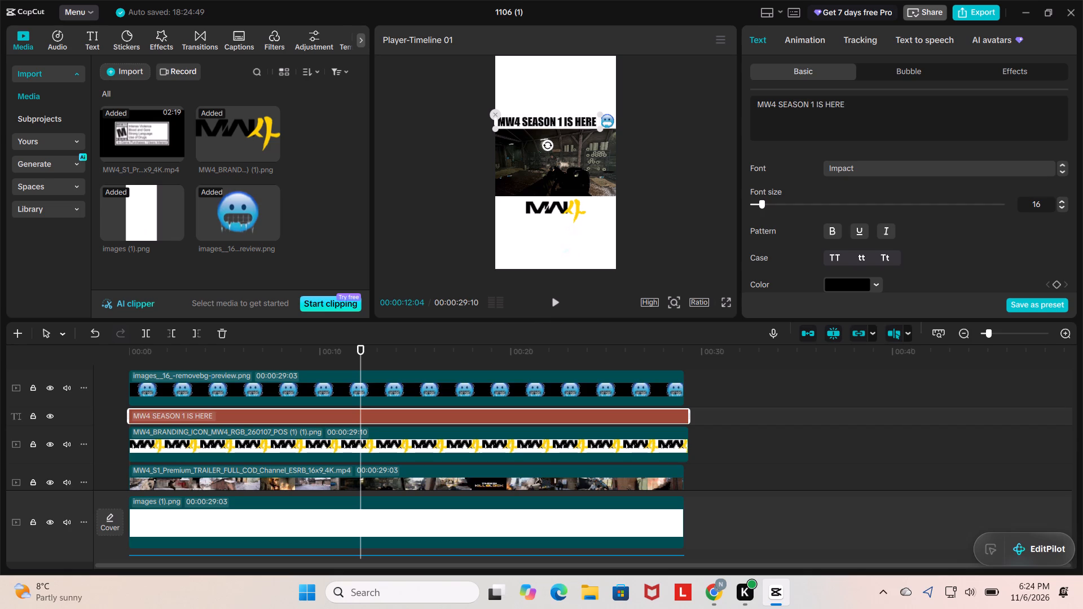
left_click_drag(811, 104, 803, 102)
left_click(809, 128)
left_click_drag(808, 105, 794, 104)
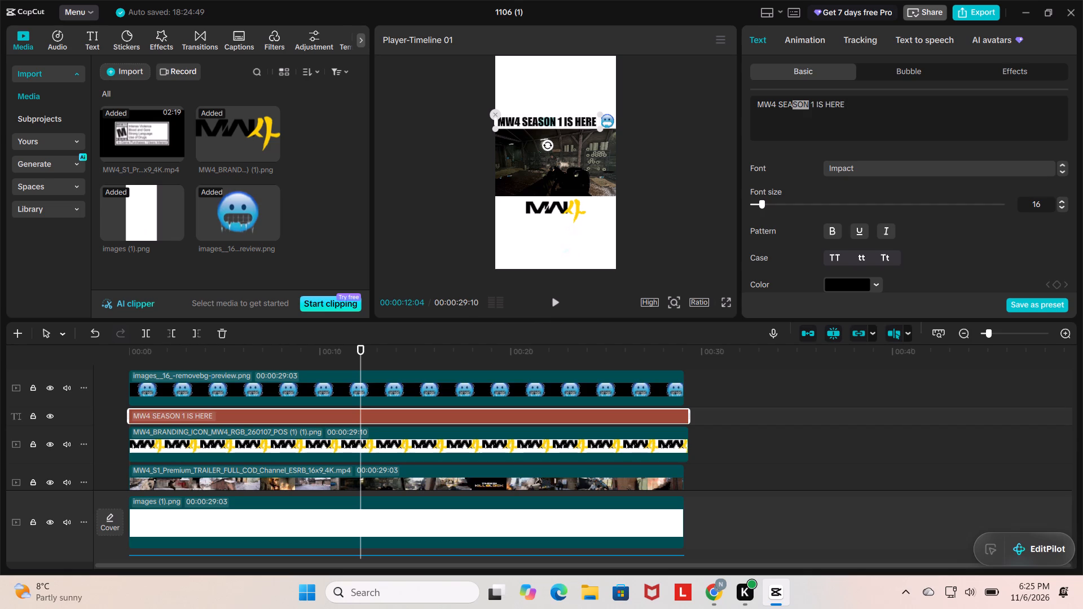
left_click_drag(794, 104, 778, 105)
left_click(878, 172)
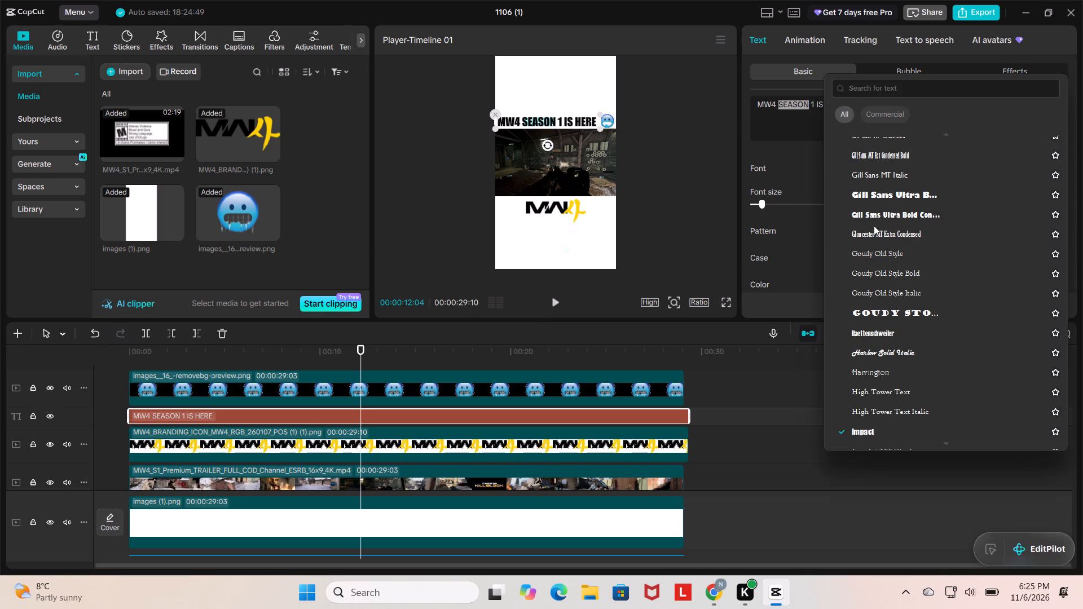
scroll(863, 174, "up", 20)
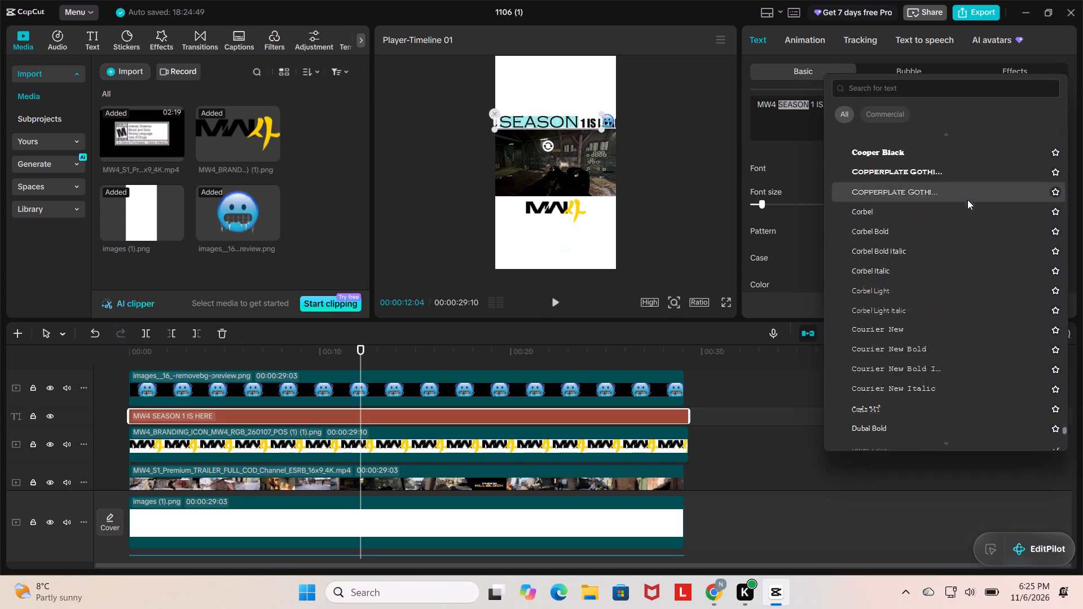
scroll(967, 200, "up", 20)
scroll(967, 200, "up", 13)
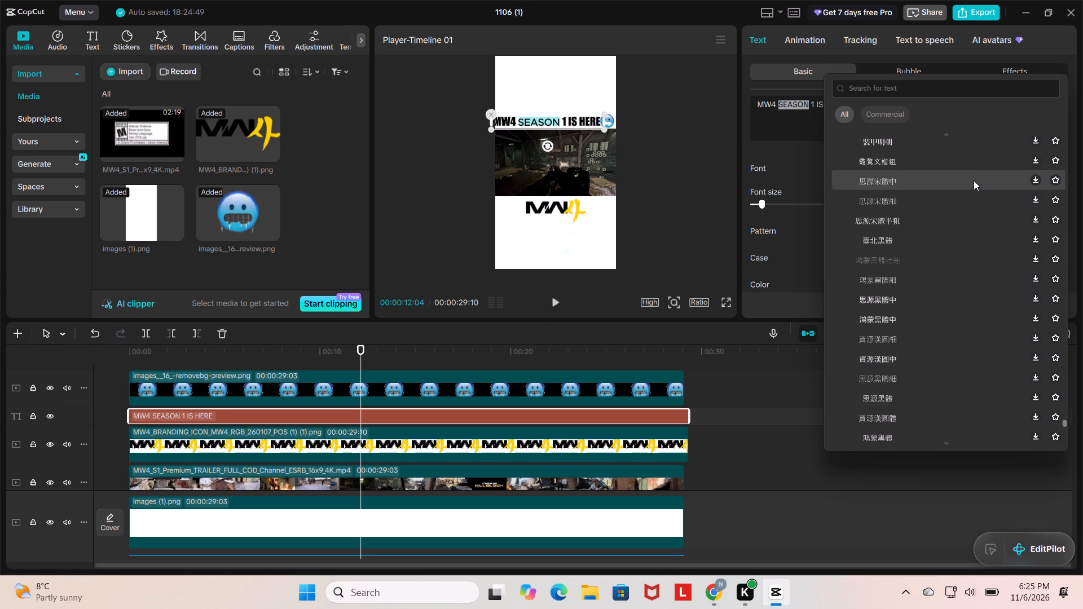
scroll(947, 182, "down", 19)
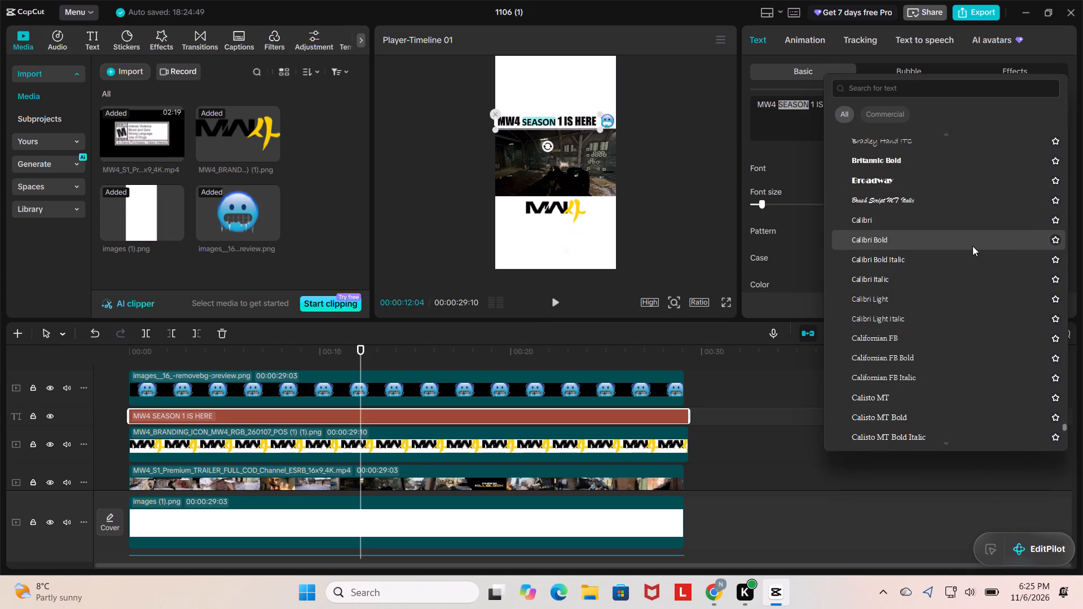
scroll(972, 245, "up", 3)
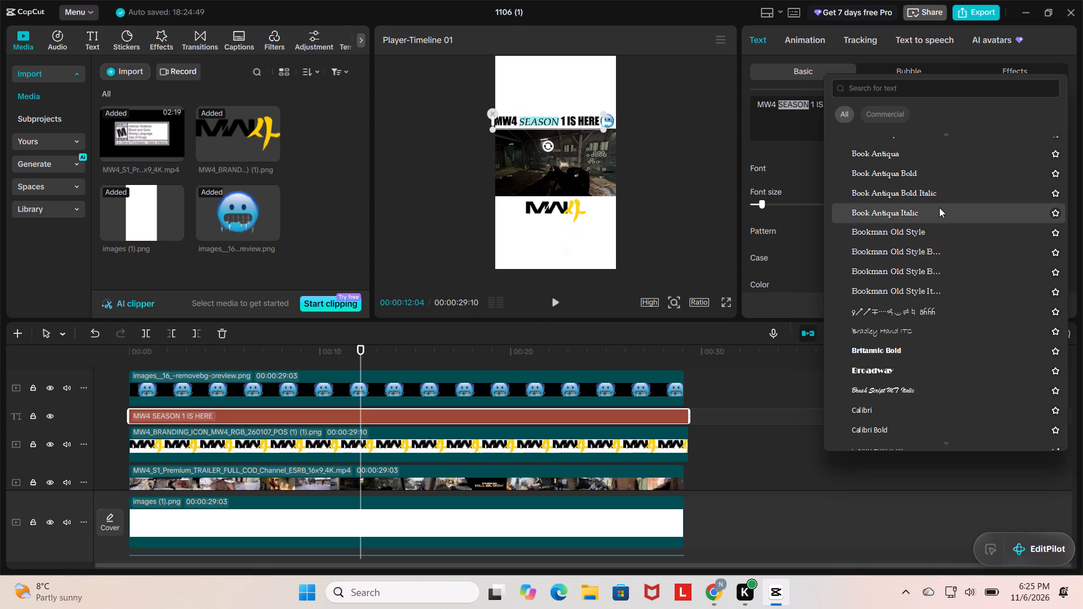
scroll(940, 200, "up", 20)
scroll(940, 200, "up", 20)
scroll(940, 200, "up", 2)
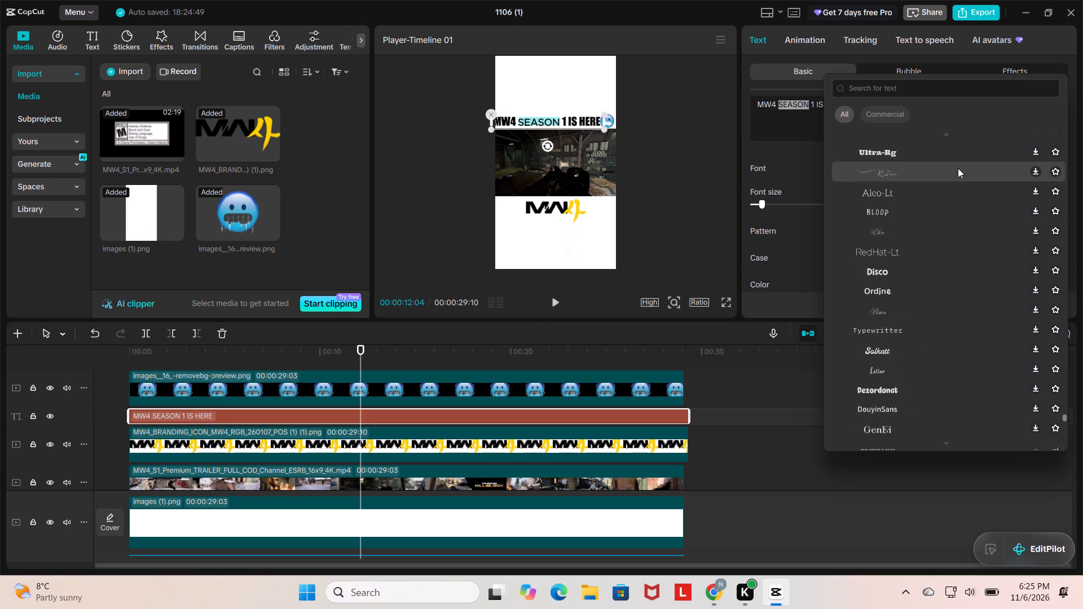
scroll(961, 166, "up", 20)
scroll(961, 166, "up", 11)
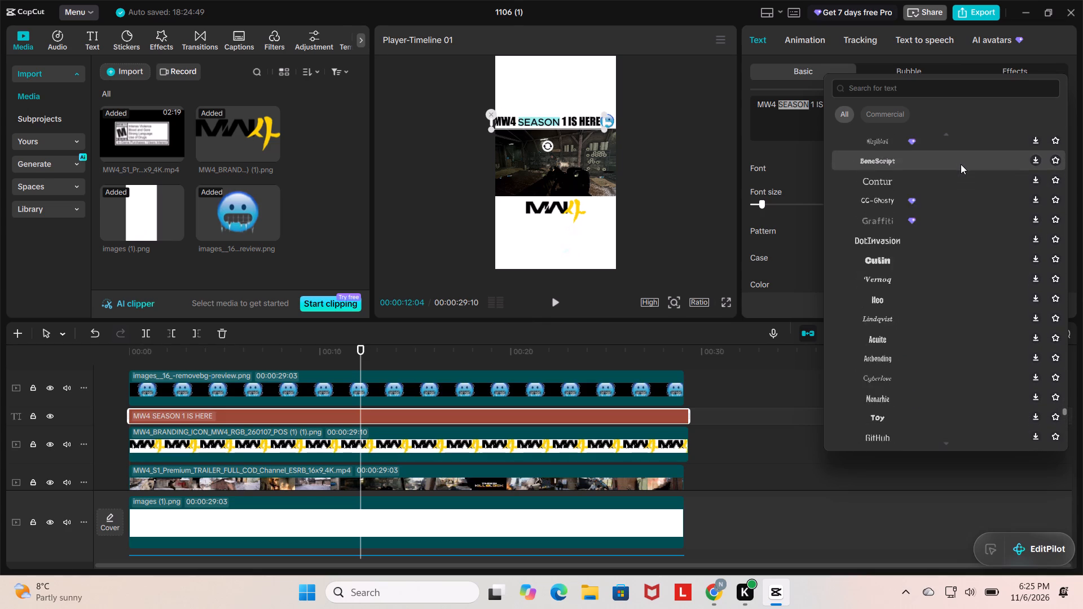
scroll(961, 164, "up", 6)
left_click(716, 224)
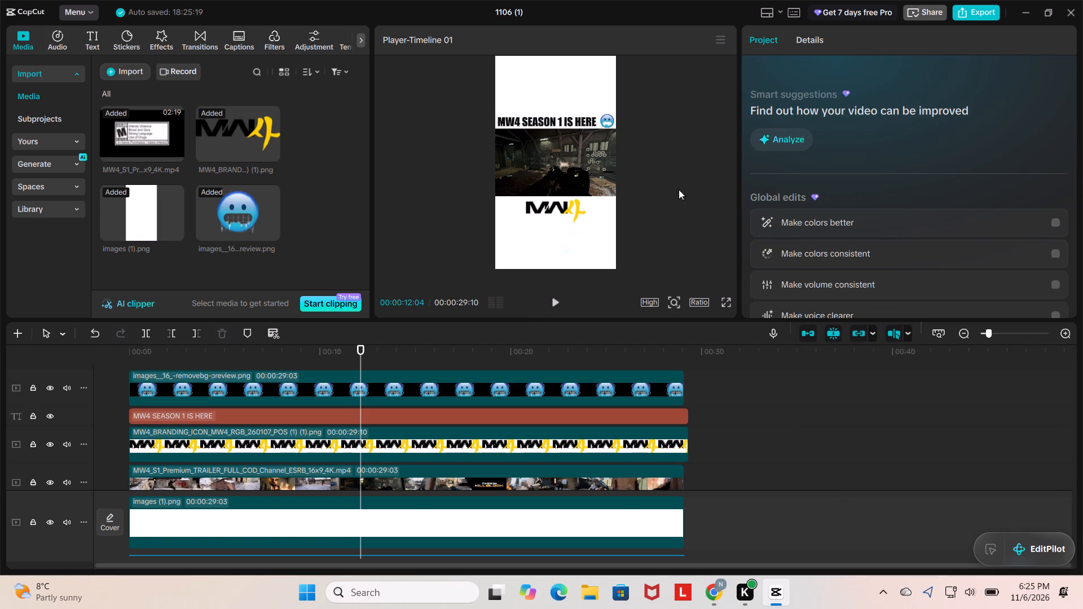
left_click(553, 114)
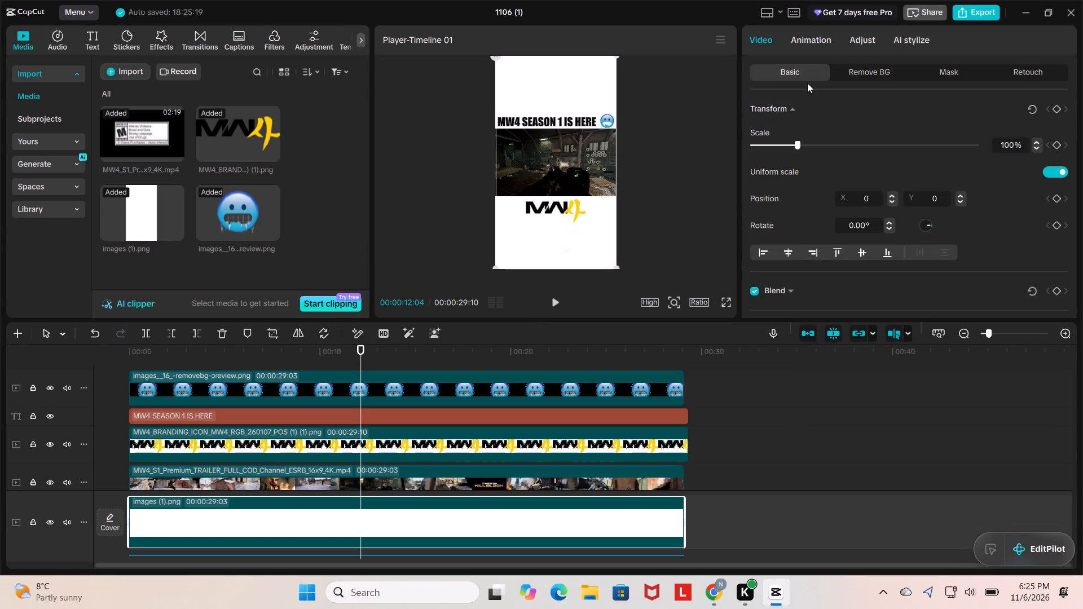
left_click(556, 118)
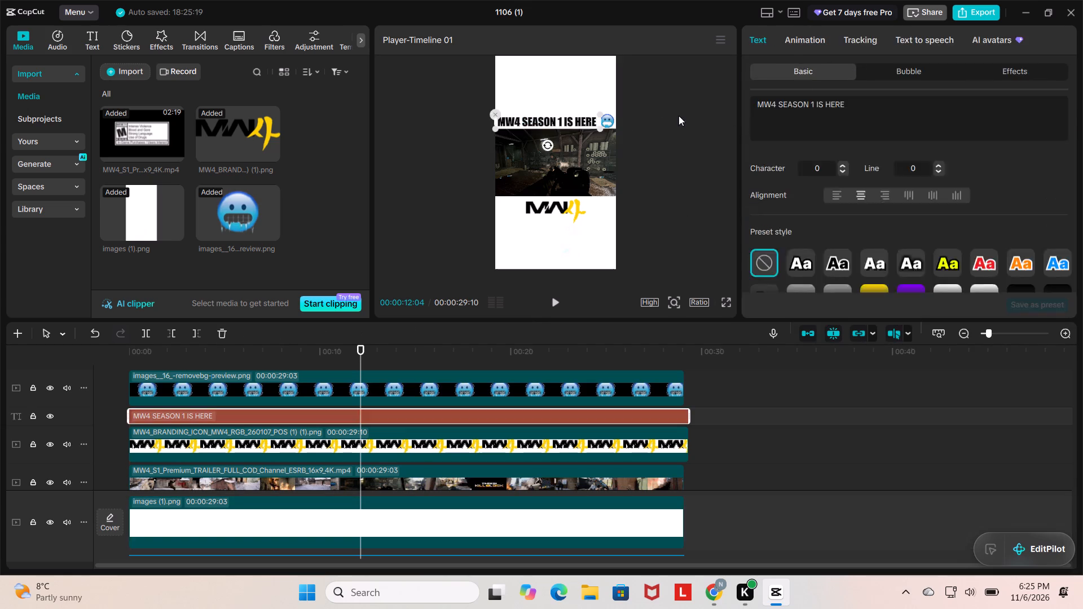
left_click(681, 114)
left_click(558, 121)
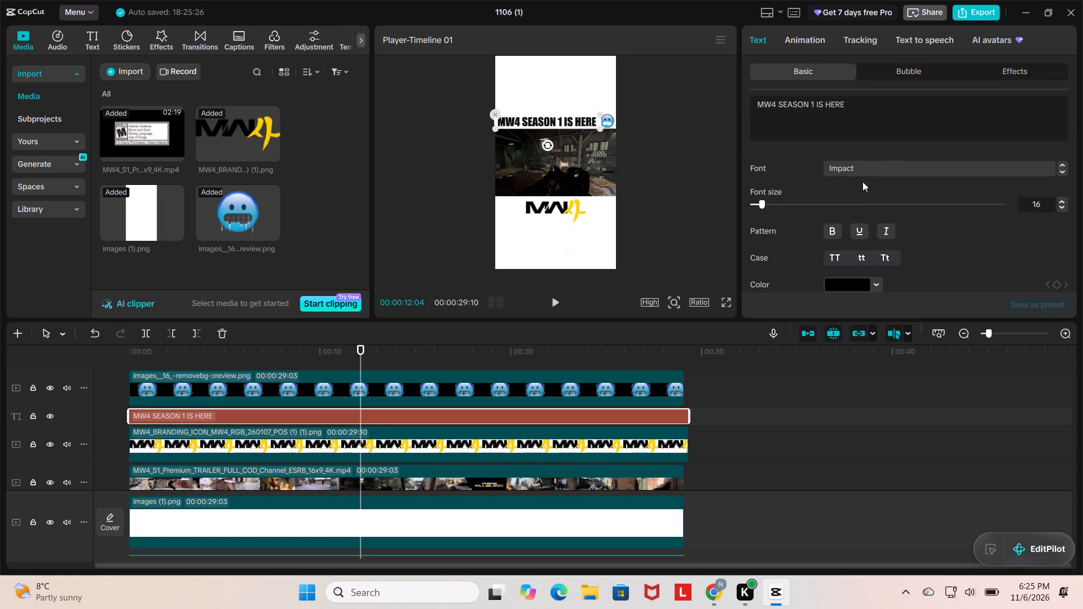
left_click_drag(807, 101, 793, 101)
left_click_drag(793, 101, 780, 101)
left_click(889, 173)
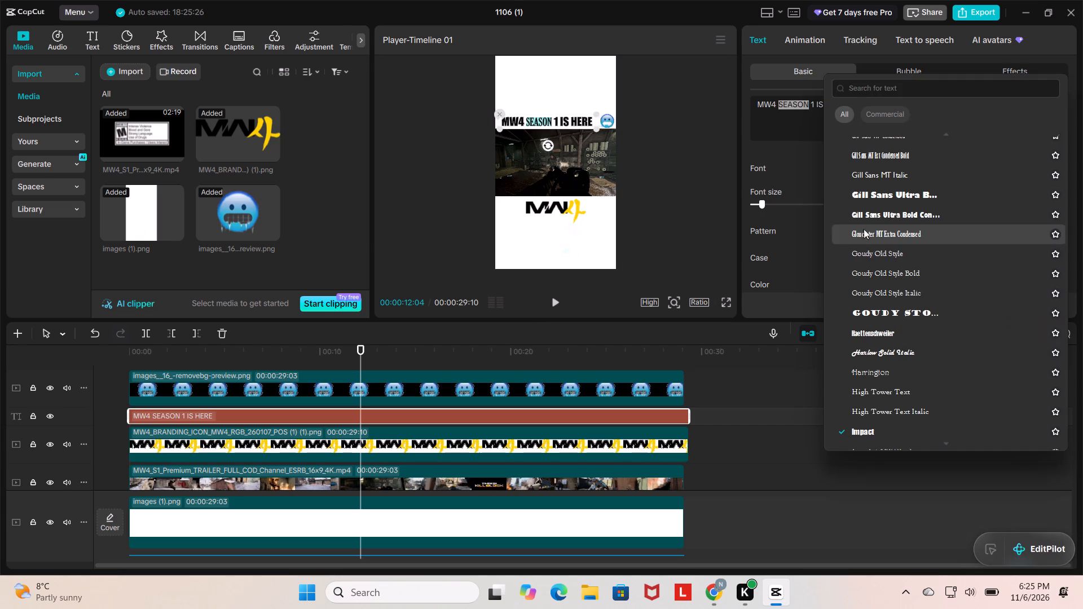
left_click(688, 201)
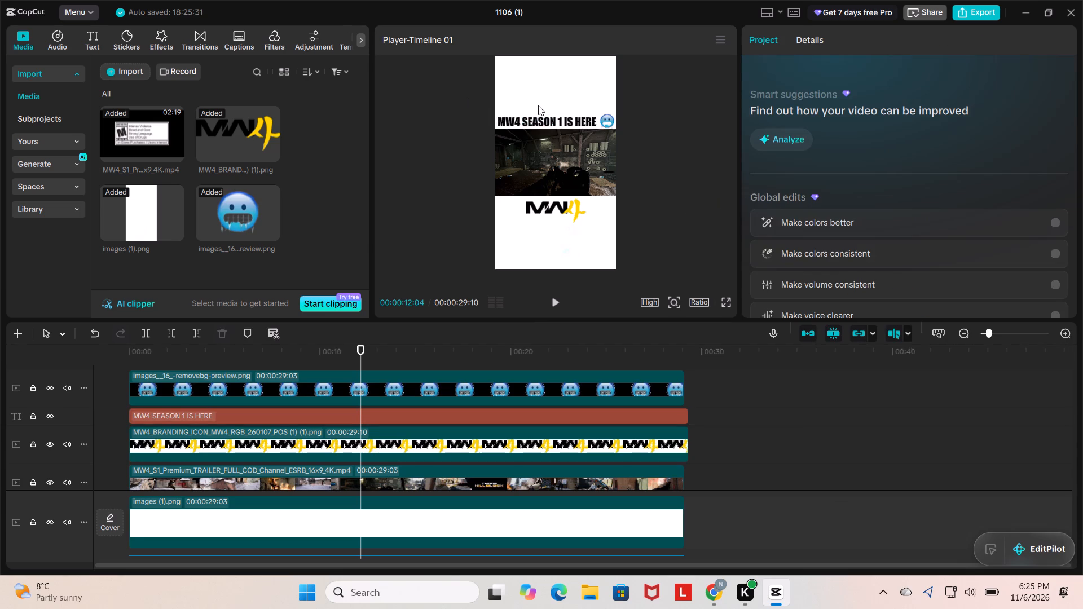
Recolour only the word SEASON in the MW4 SEASON 1 IS HERE title to dark purple, hex 9008B3.
left_click(538, 105)
left_click(549, 120)
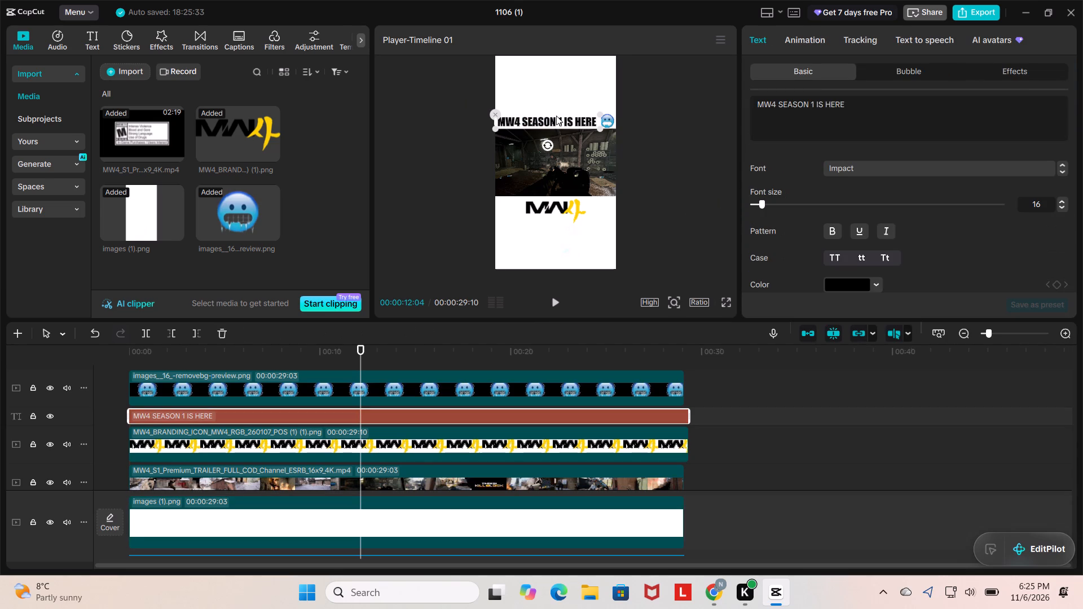
left_click_drag(556, 116, 549, 115)
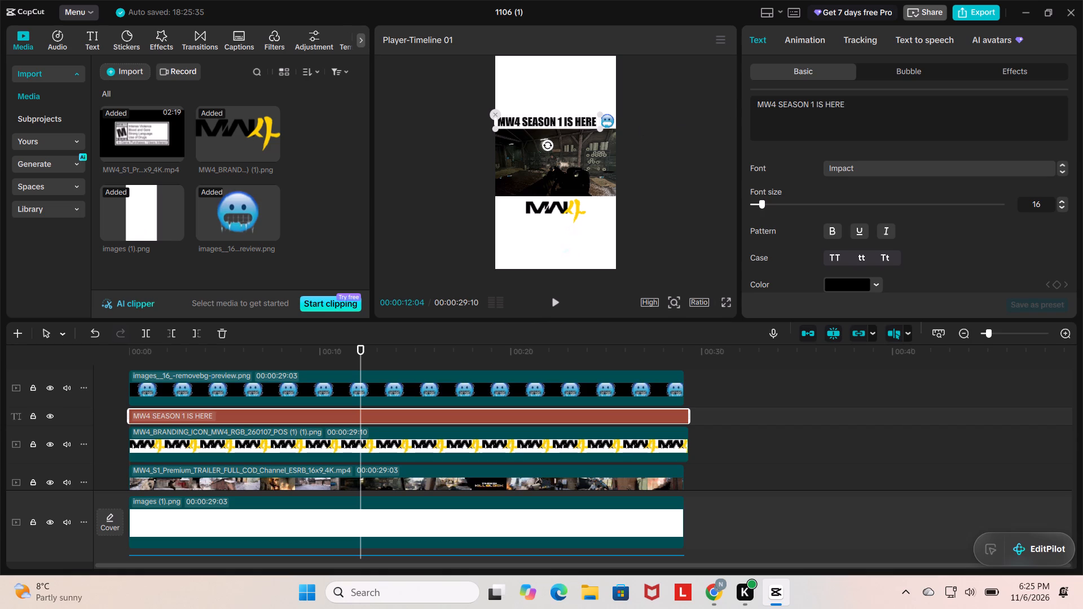
left_click_drag(807, 103, 780, 107)
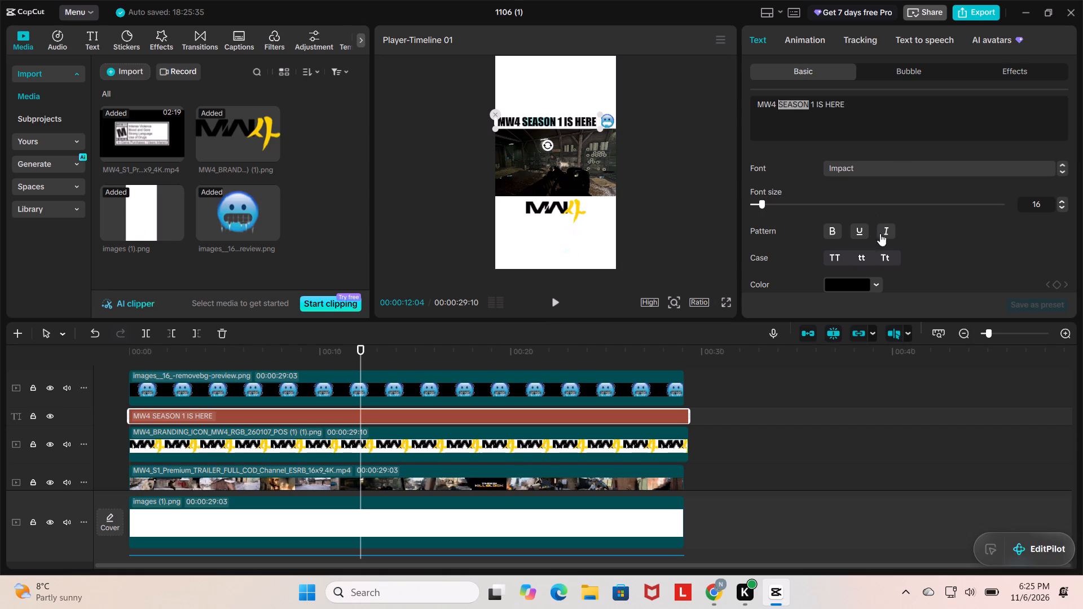
left_click(879, 279)
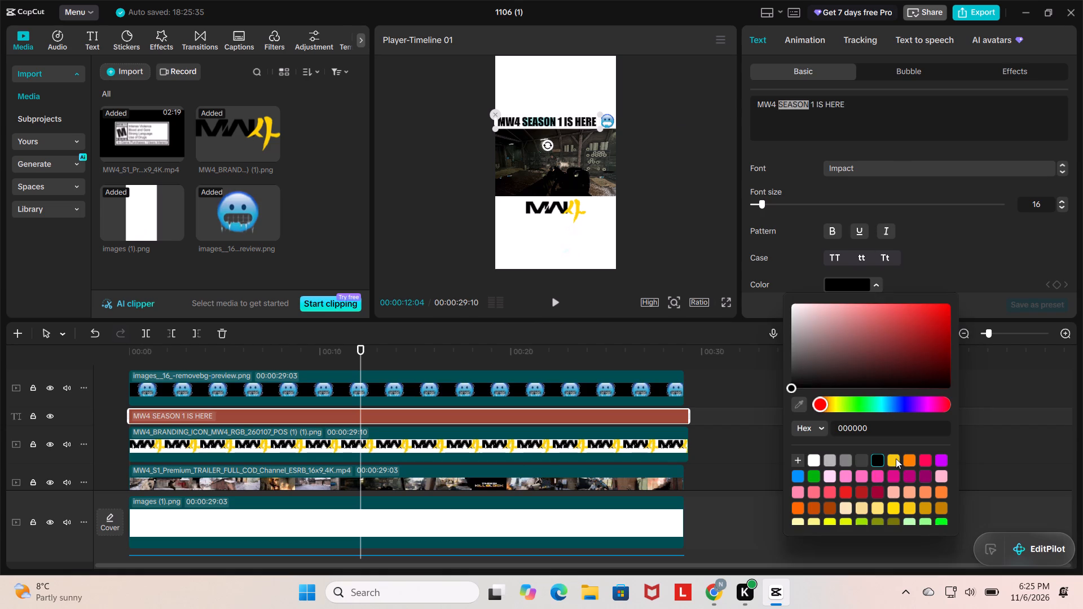
left_click(895, 461)
left_click(911, 458)
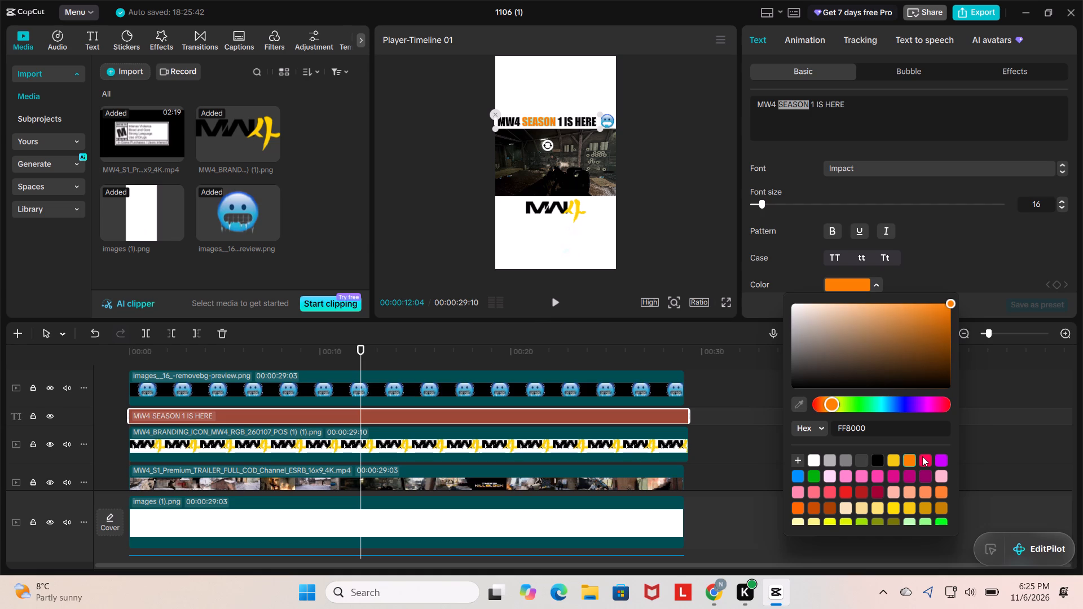
left_click(922, 456)
left_click(941, 461)
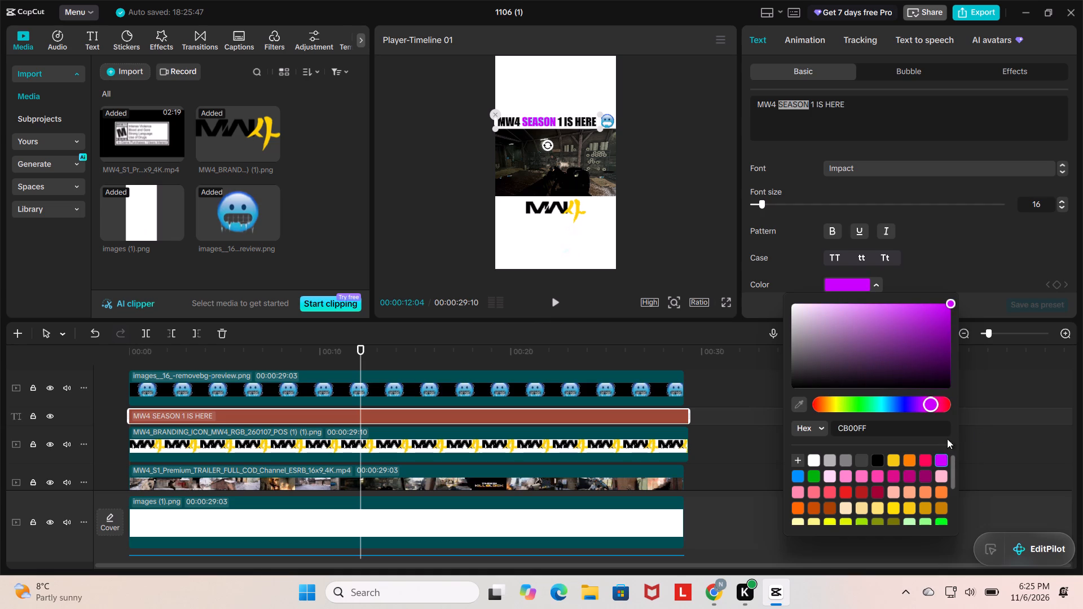
scroll(901, 476, "down", 2)
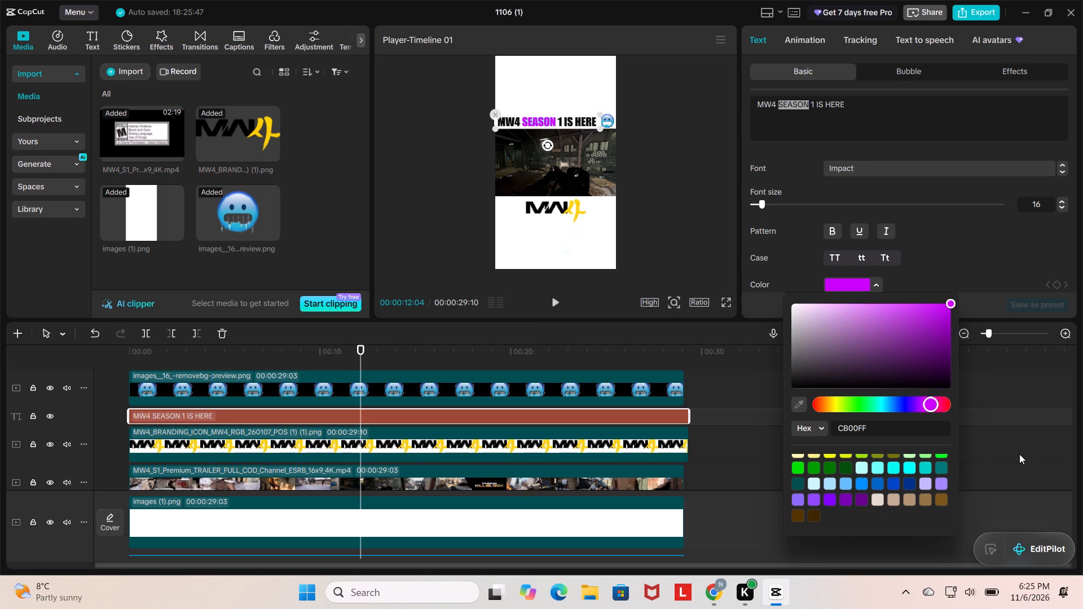
left_click(944, 329)
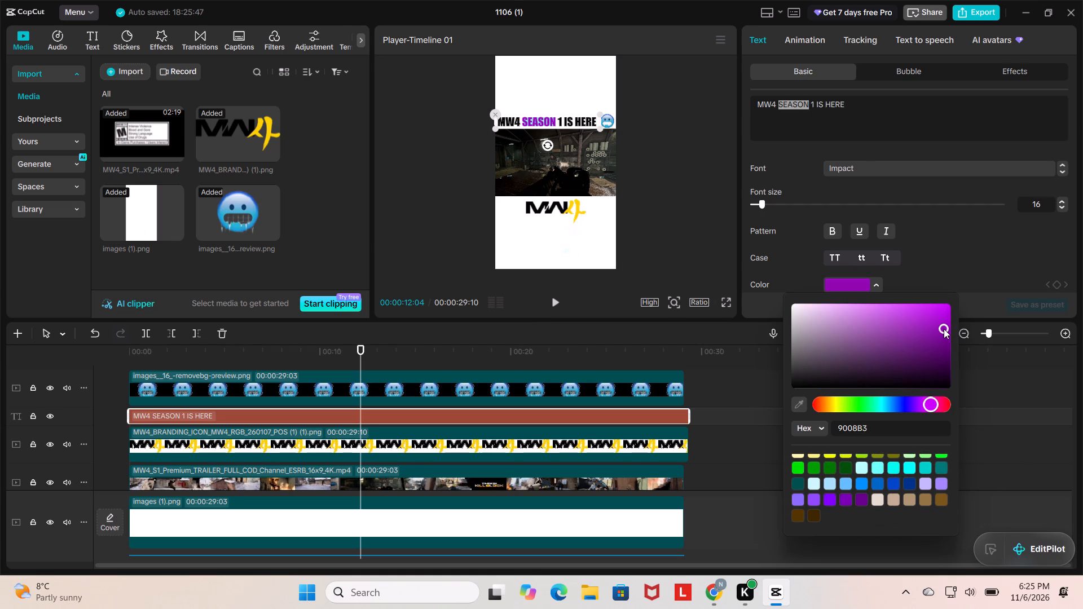
left_click(683, 215)
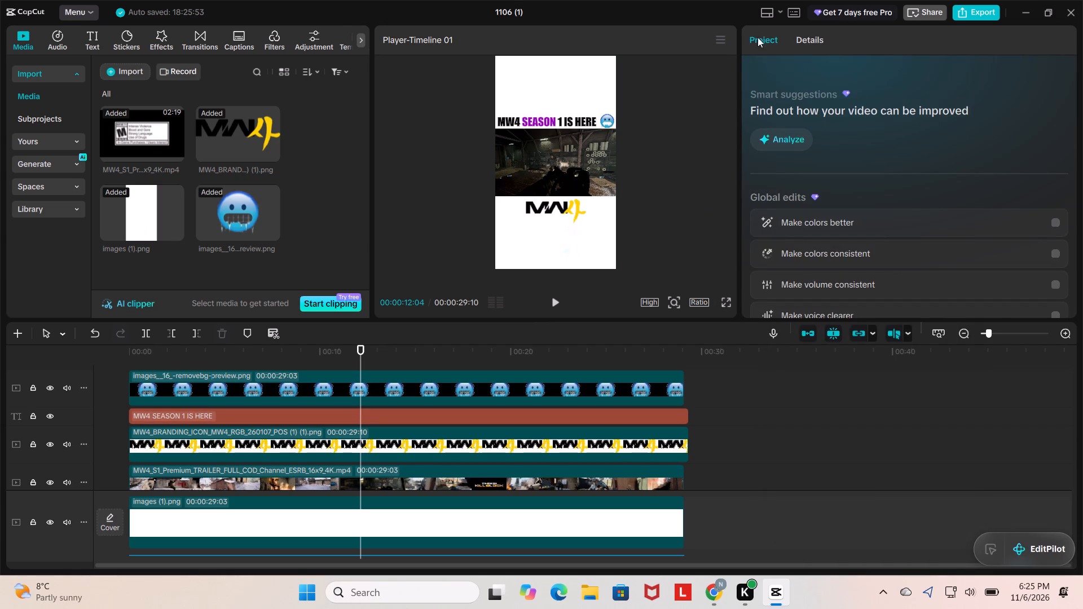
Export the video as 1106 (1) in mp4 format at 1080P, 30fps, with the H.264 codec and recommended bit rate.
left_click(966, 10)
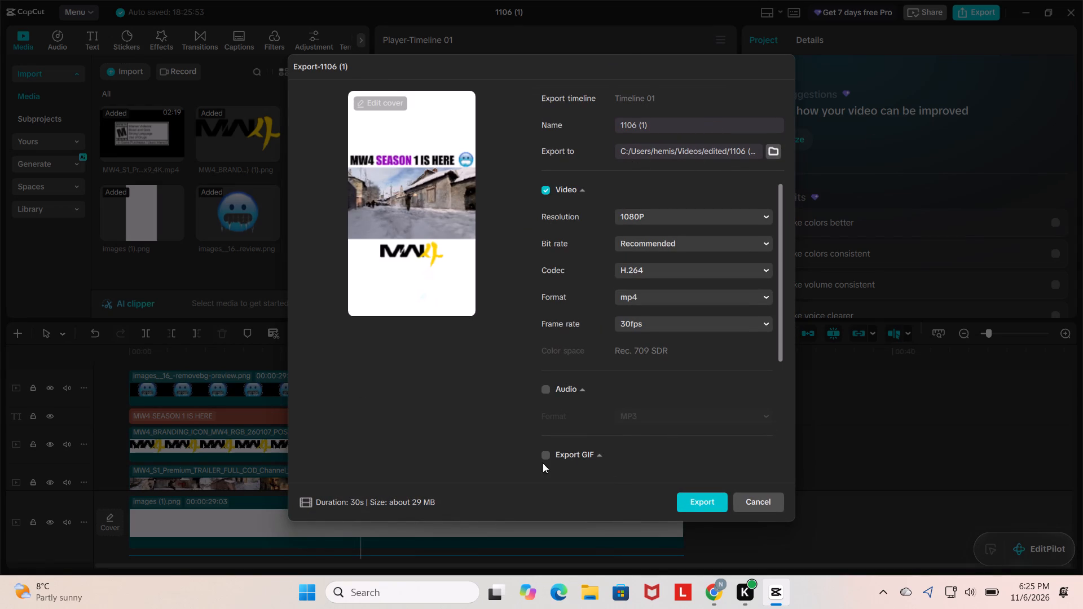
left_click(763, 503)
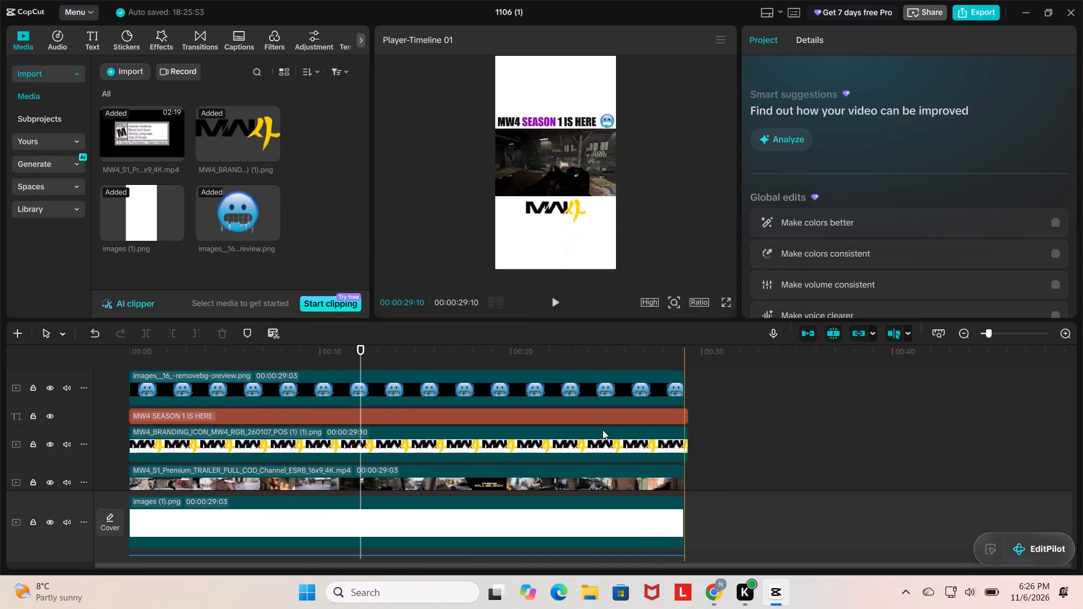
left_click(970, 17)
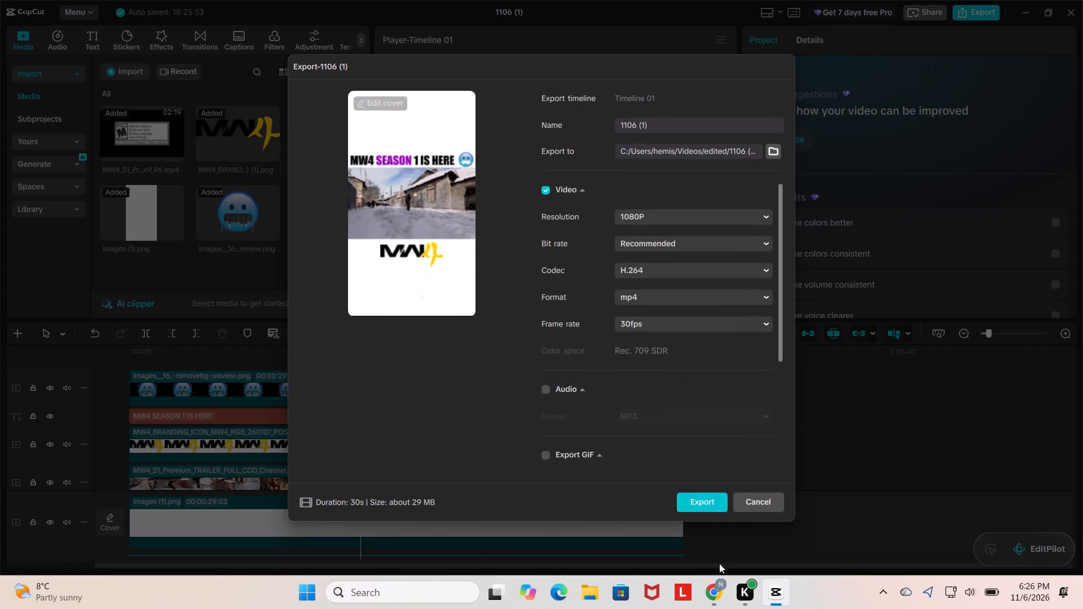
left_click(705, 505)
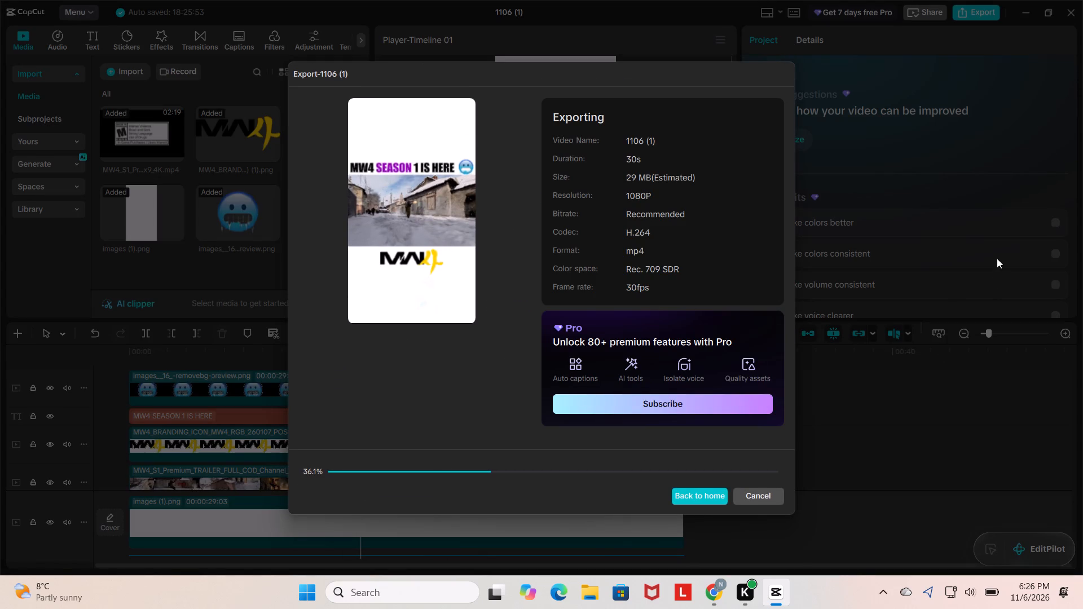